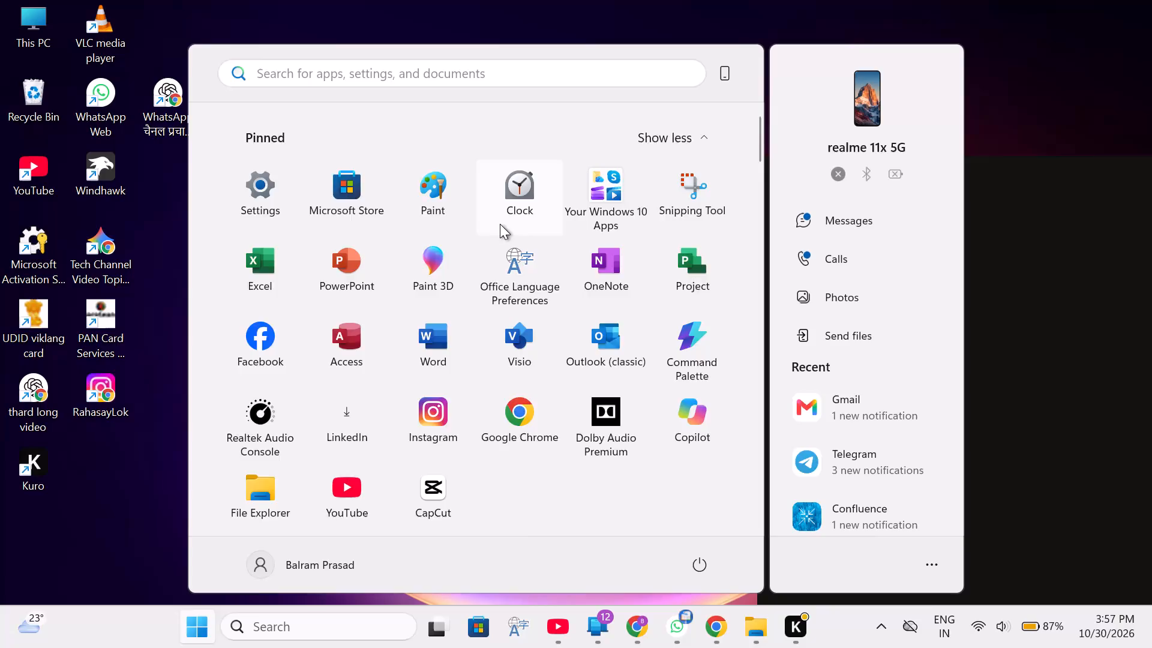
Search the installed apps for "c" and choose Microsoft Clipchamp to open it.
scroll(500, 224, down, 1)
scroll(500, 224, up, 1)
click(483, 74)
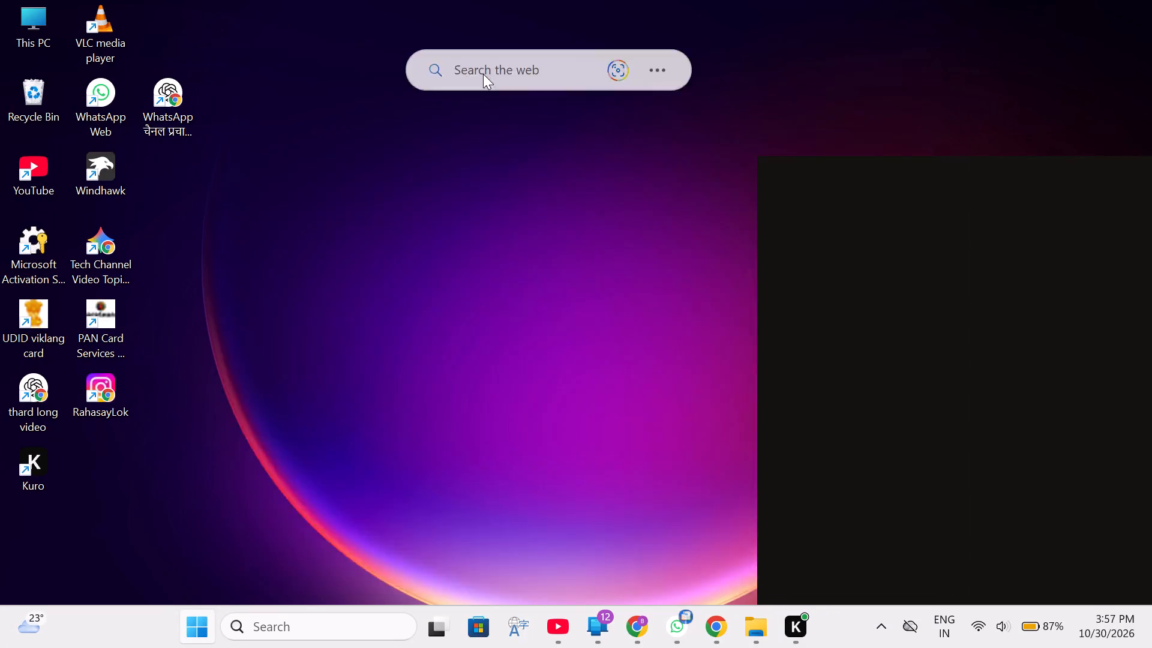
key(c)
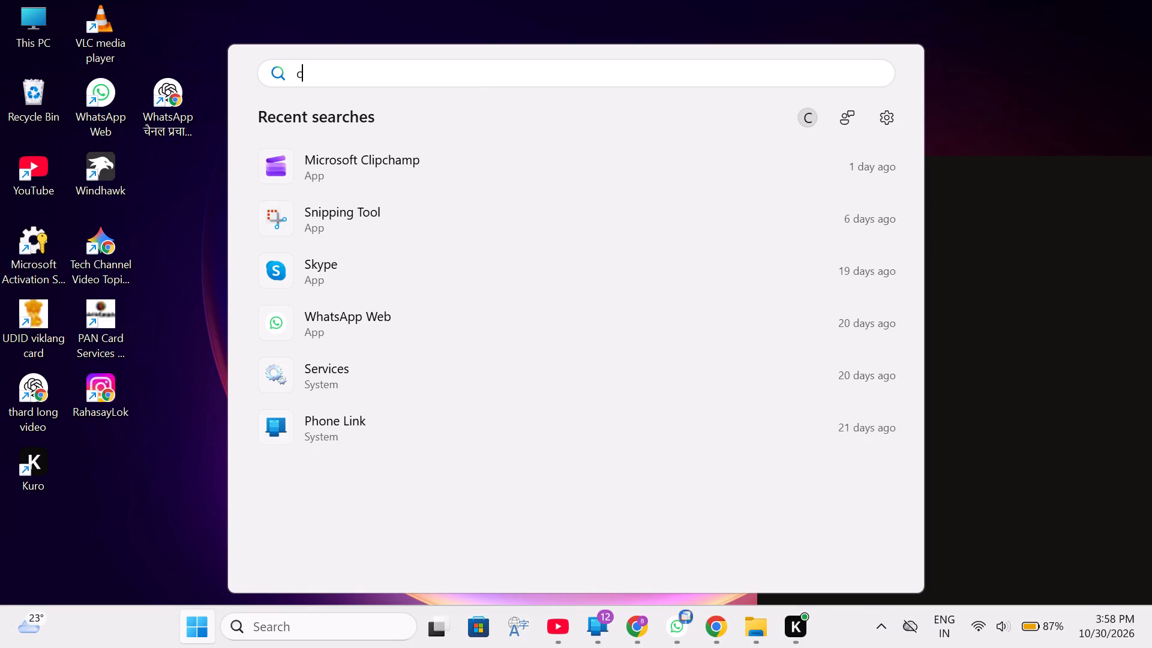
click(489, 159)
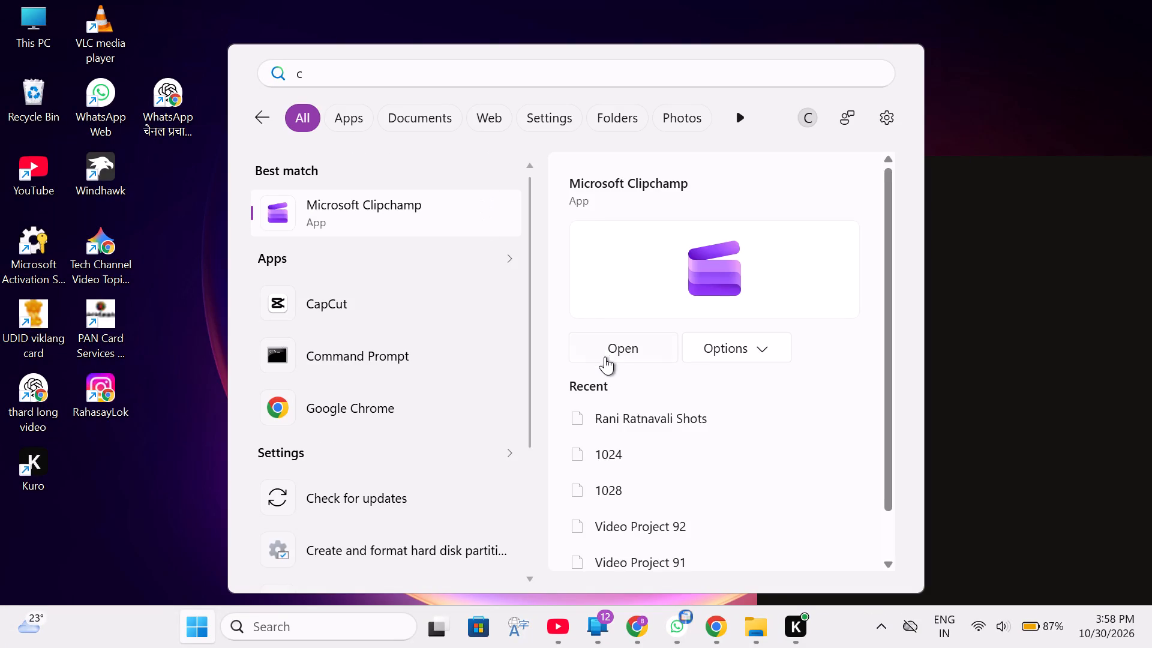
Launch Microsoft Clipchamp from the search results and retry its internet connection to load the workspace.
click(606, 353)
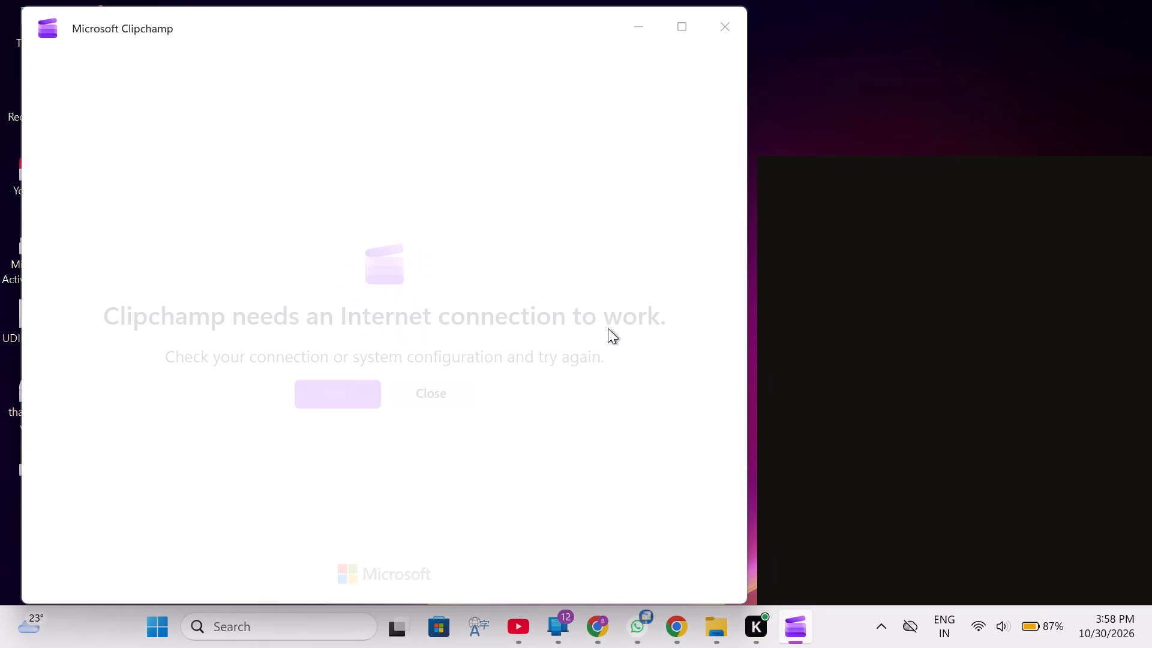
click(367, 392)
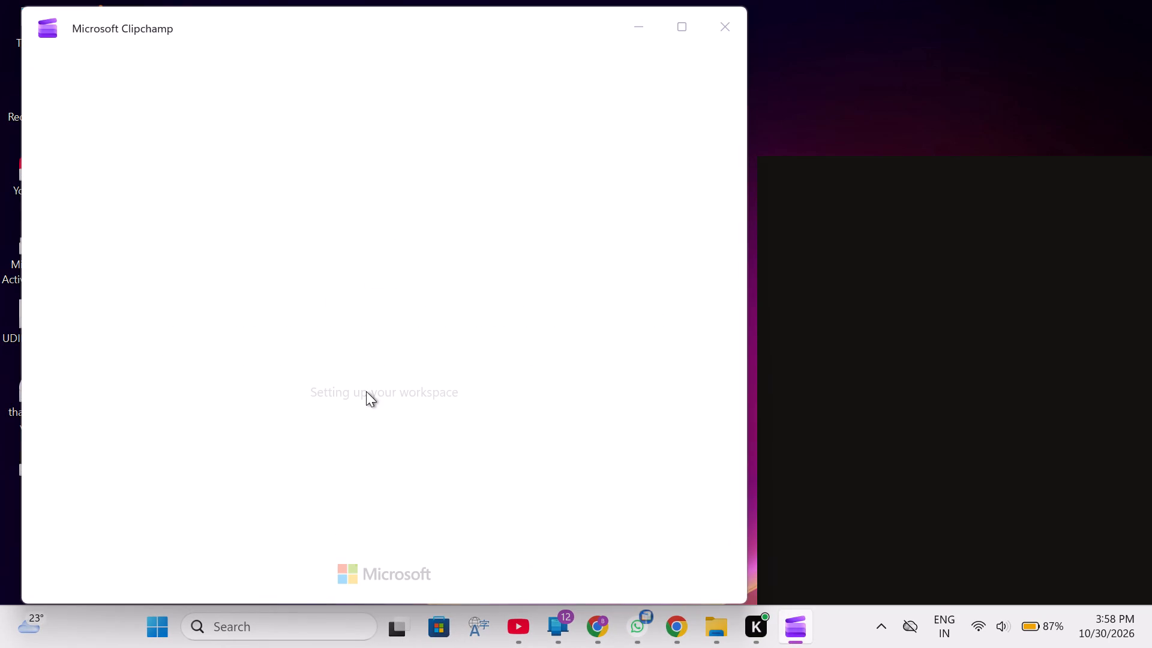
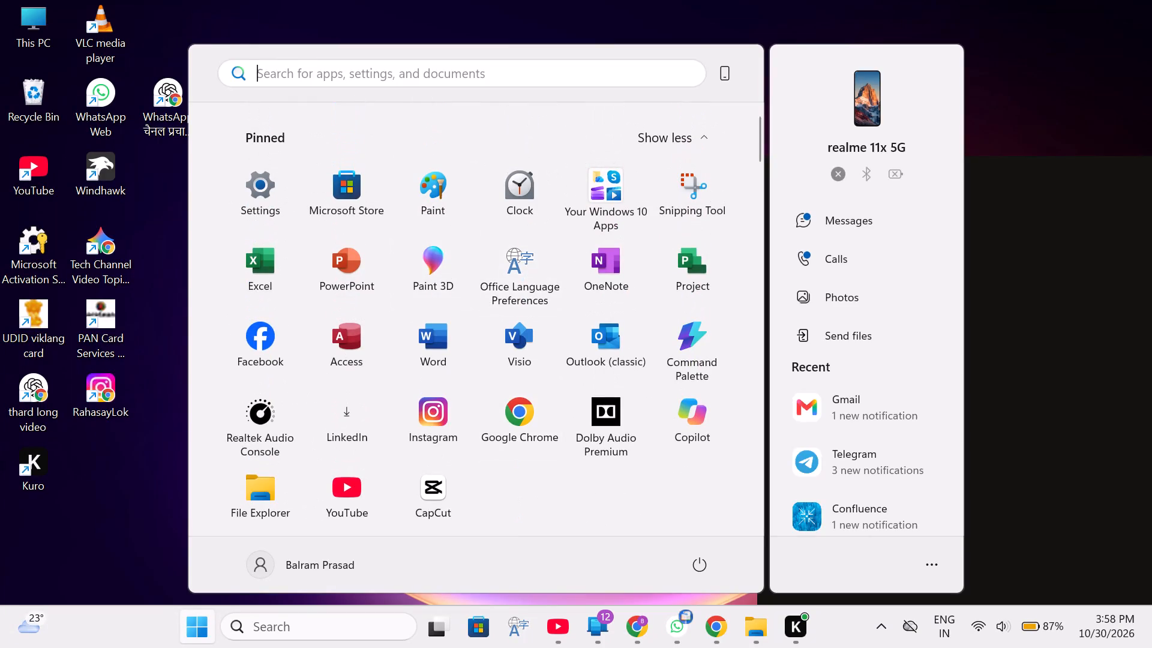
Launch Microsoft Clipchamp from the Windows app search and maximize its window.
click(443, 62)
click(436, 167)
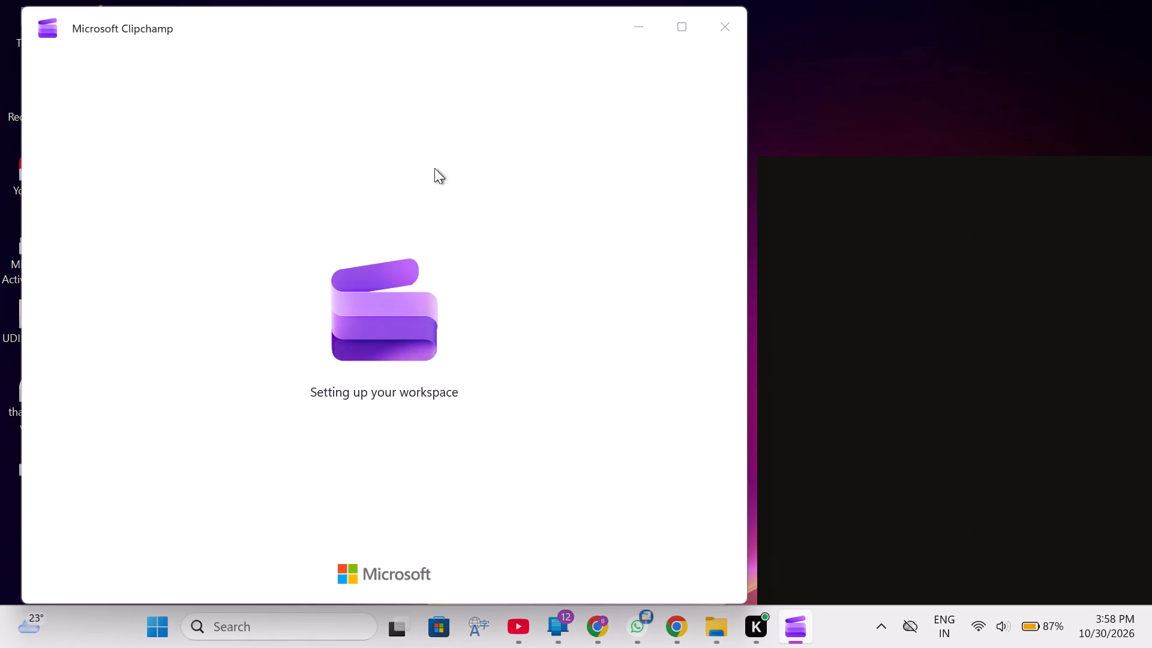
click(680, 35)
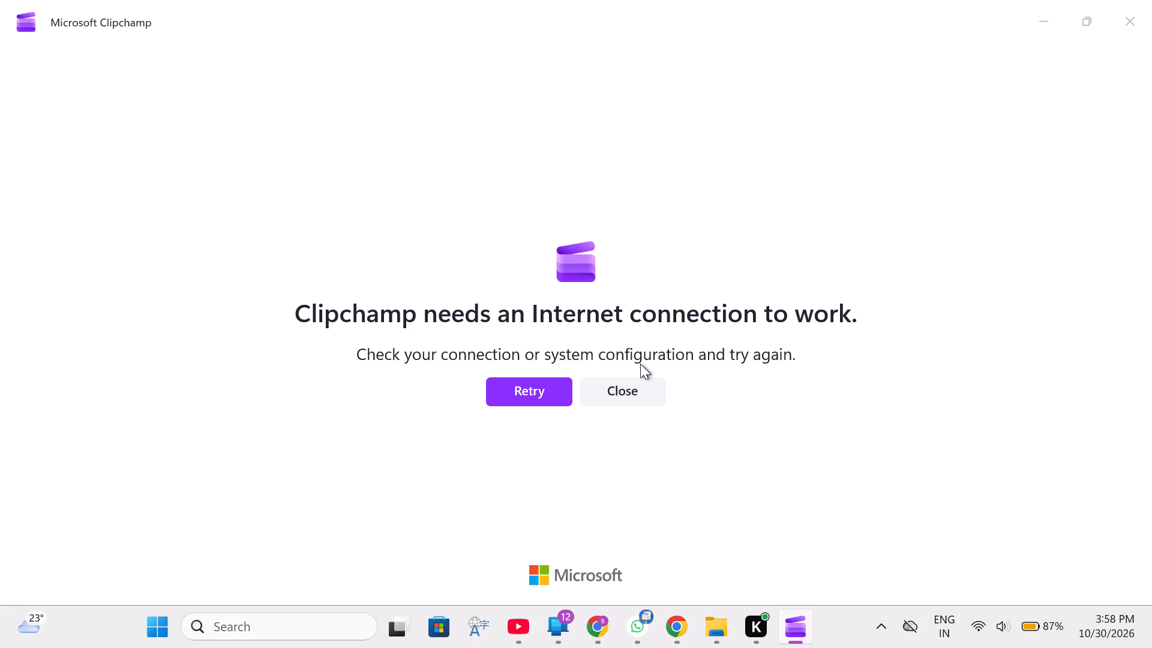
Retry the Internet connection to load the Clipchamp video editor.
click(511, 383)
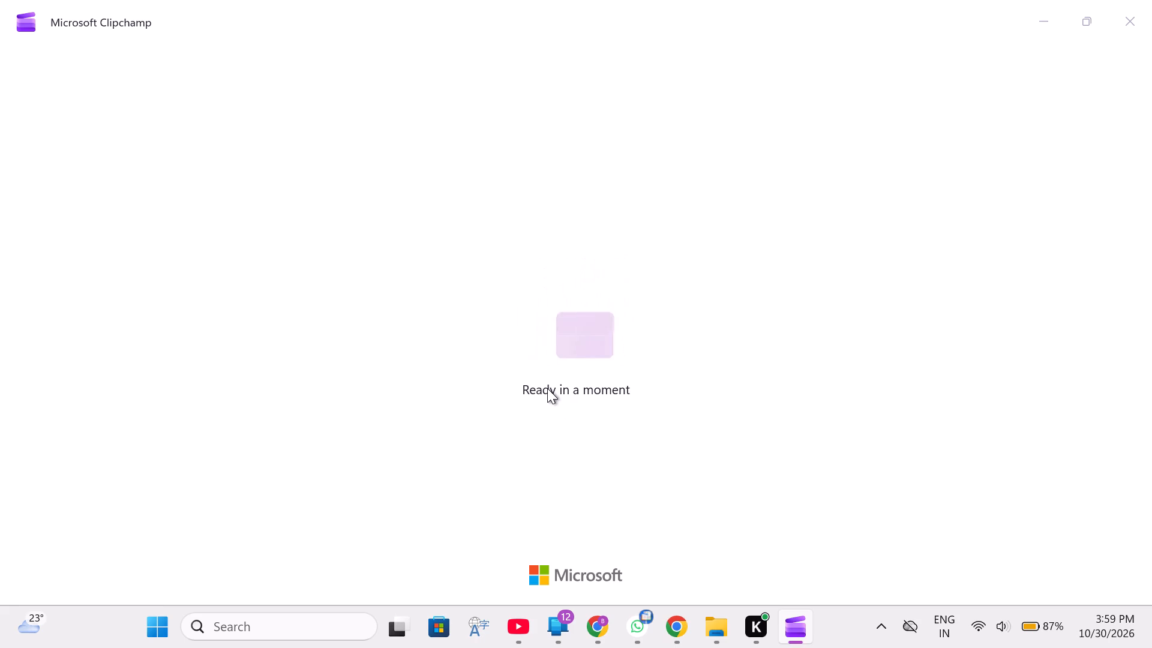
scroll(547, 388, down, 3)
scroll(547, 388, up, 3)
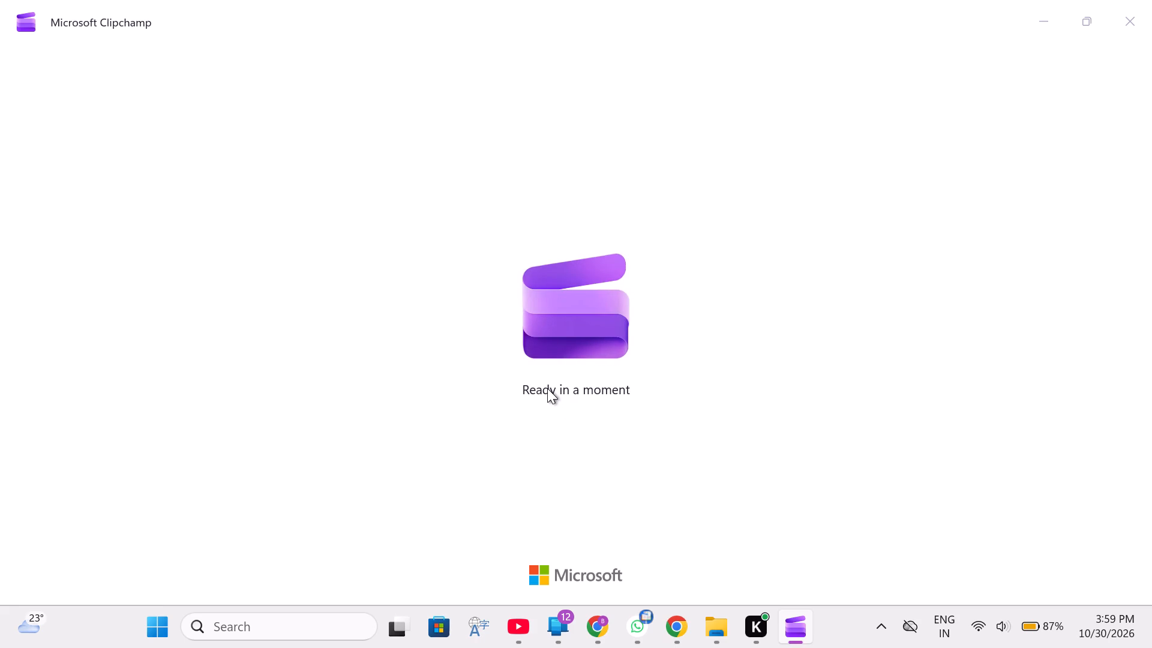
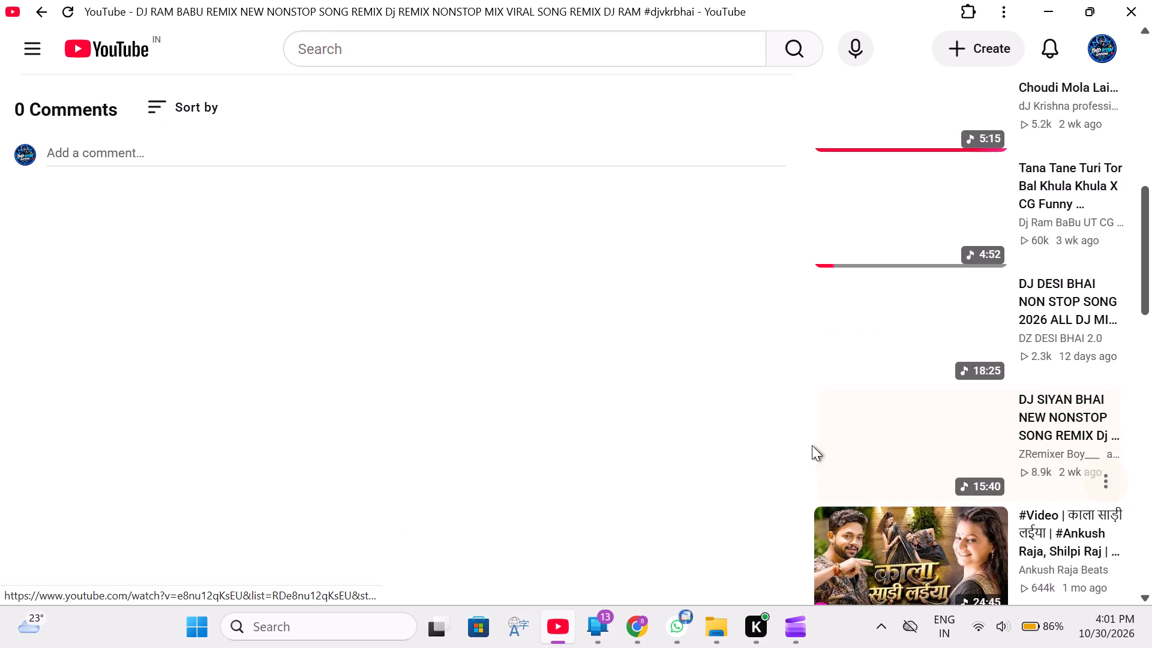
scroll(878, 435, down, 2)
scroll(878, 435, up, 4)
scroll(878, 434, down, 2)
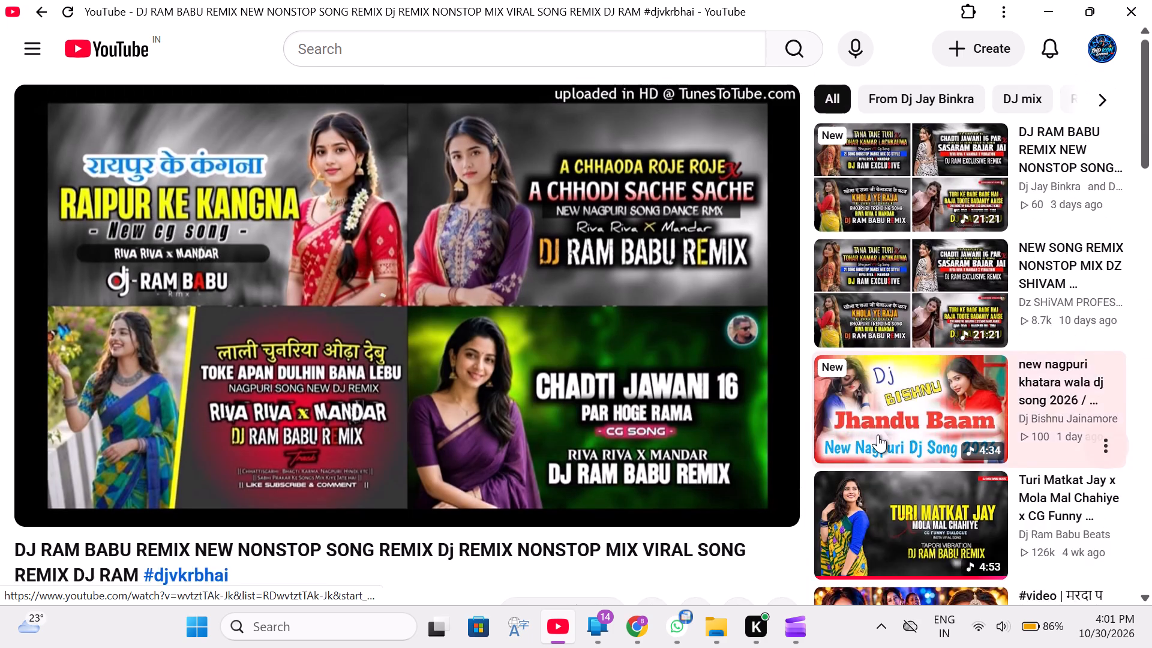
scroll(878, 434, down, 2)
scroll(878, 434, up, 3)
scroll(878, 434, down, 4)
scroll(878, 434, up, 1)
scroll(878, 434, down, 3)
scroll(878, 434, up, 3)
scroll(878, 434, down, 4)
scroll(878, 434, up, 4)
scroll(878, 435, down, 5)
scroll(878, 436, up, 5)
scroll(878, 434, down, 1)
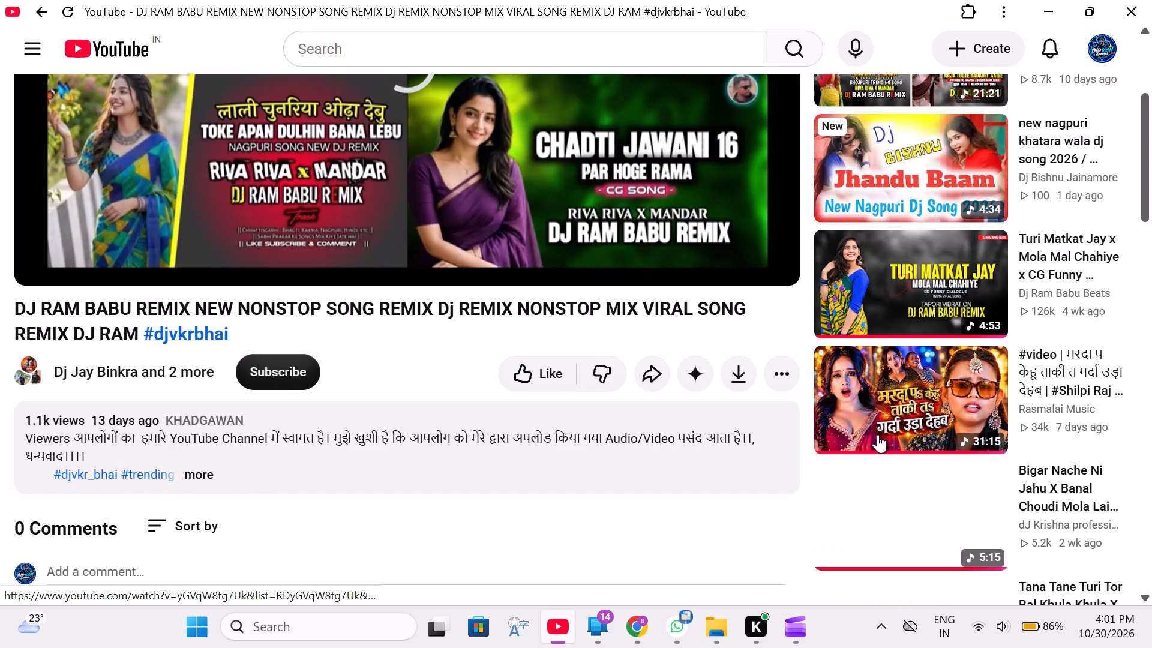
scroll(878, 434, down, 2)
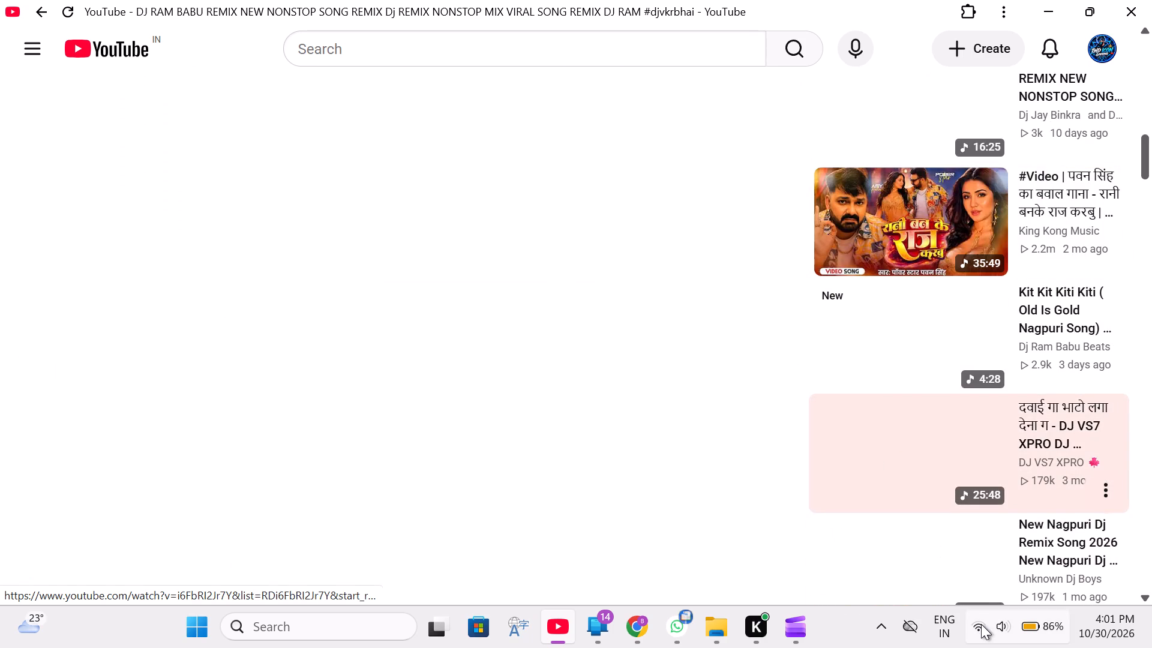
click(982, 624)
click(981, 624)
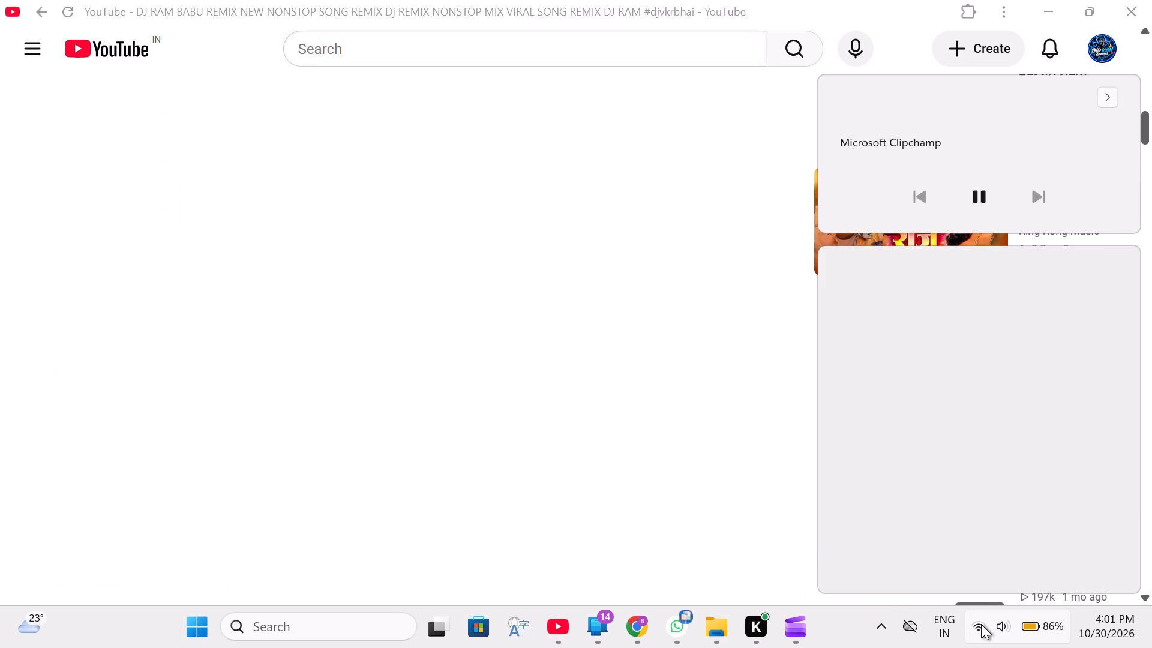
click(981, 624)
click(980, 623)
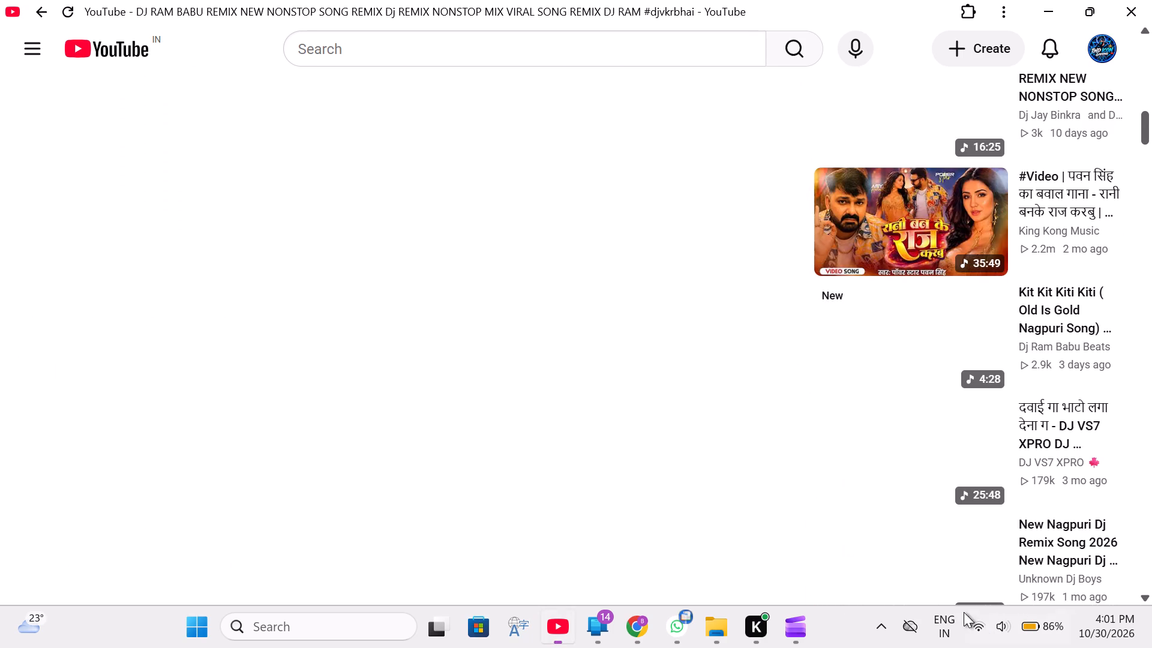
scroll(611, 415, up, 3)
Switch to Clipchamp and create a new video from scratch.
click(796, 634)
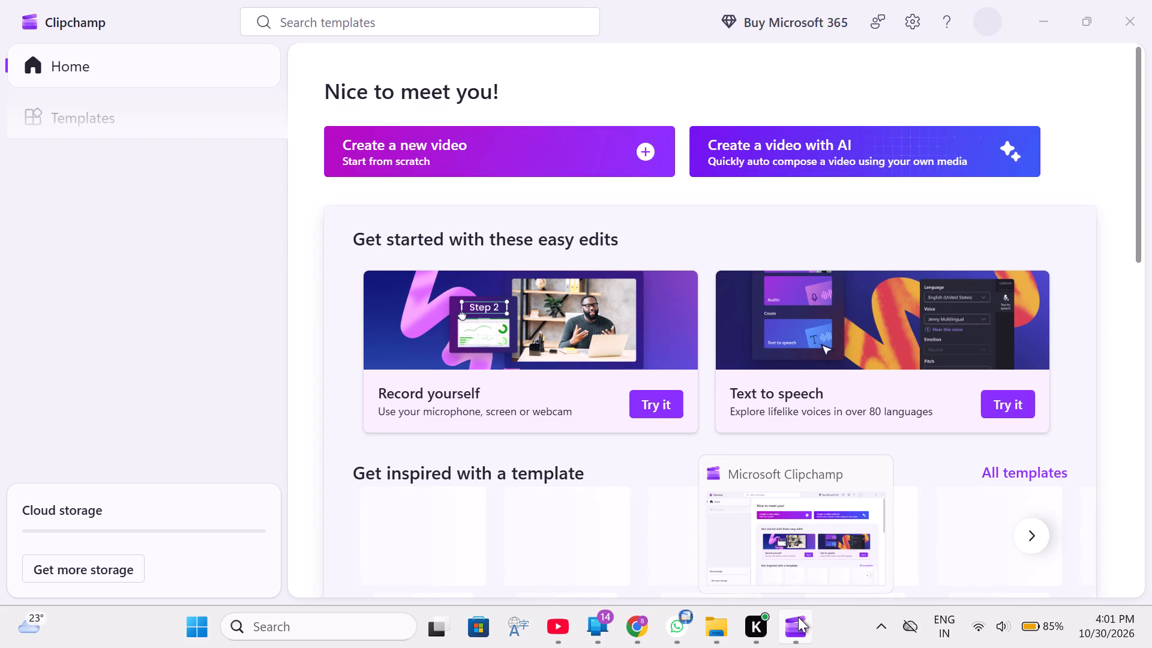
click(485, 158)
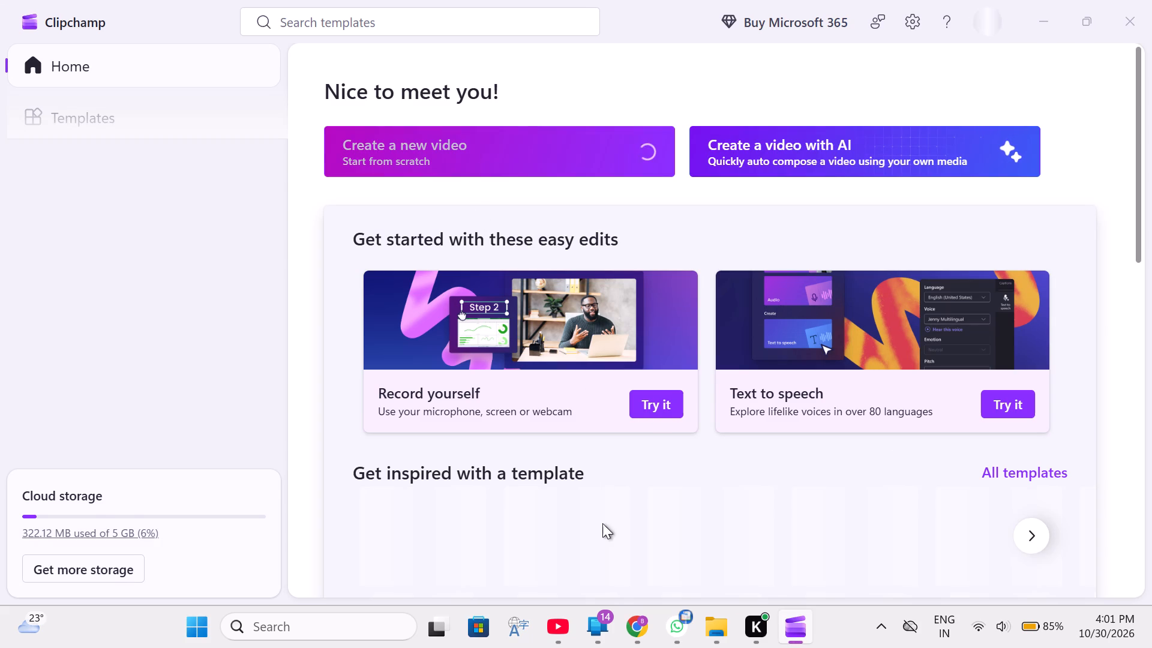
Switch to YouTube and open the recommended Desi Beat video "काला साड़ी लईया" by Ankush Raja and Shilpi Raj.
click(557, 635)
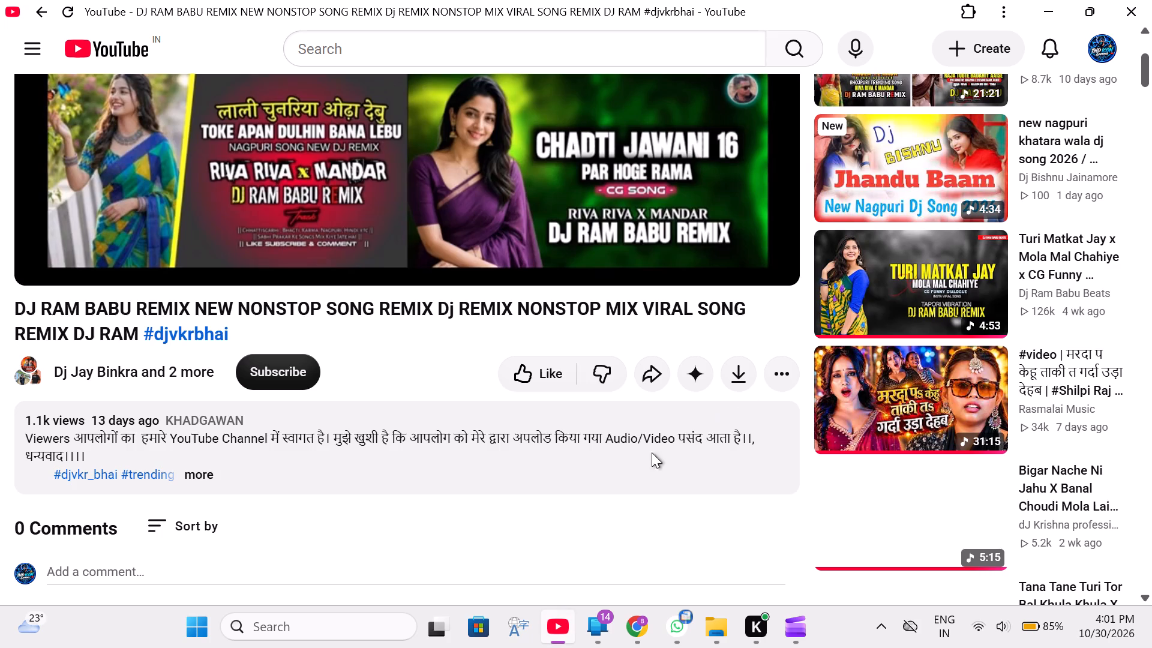
scroll(788, 383, down, 1)
scroll(858, 377, up, 4)
scroll(890, 362, down, 6)
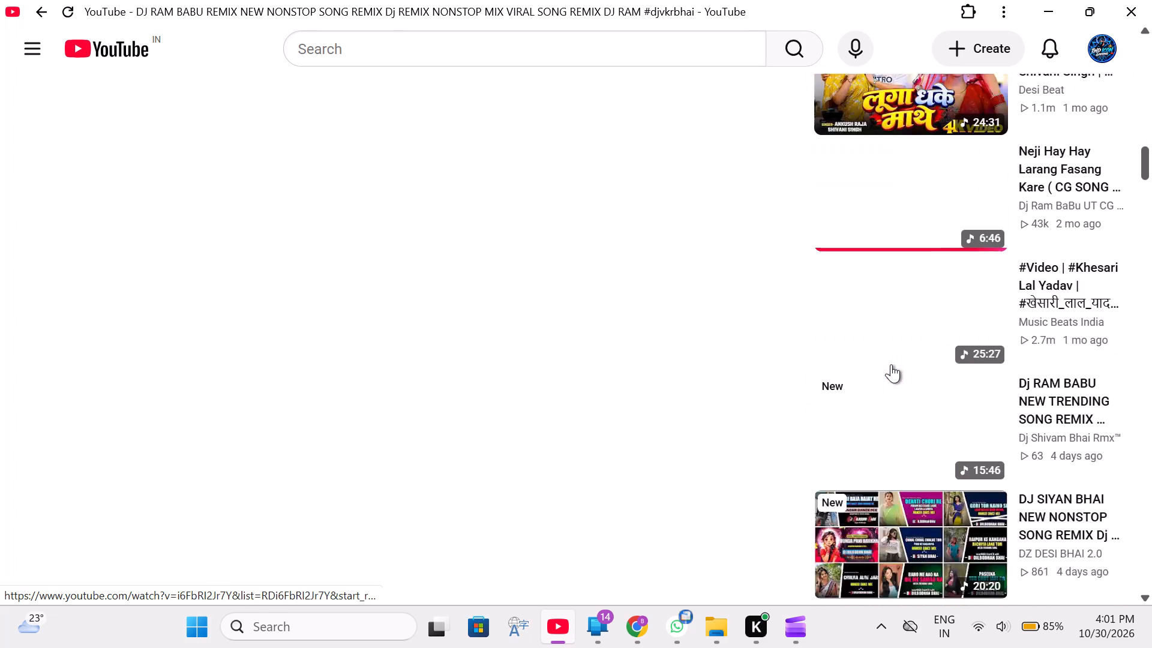
scroll(891, 364, down, 3)
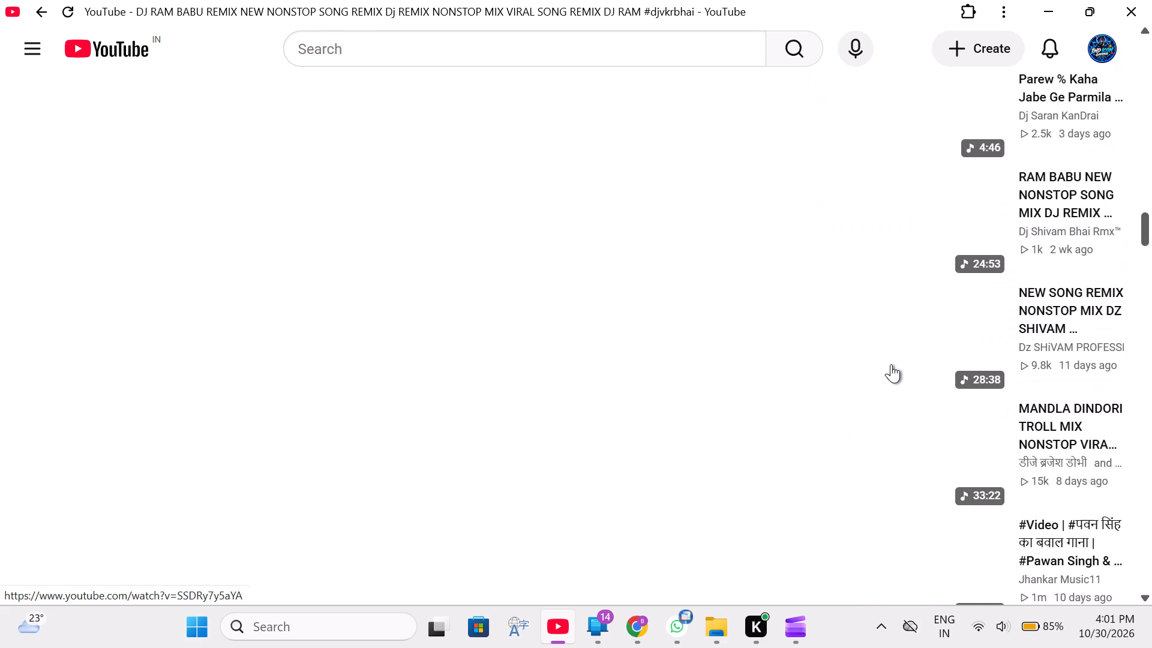
scroll(891, 364, down, 1)
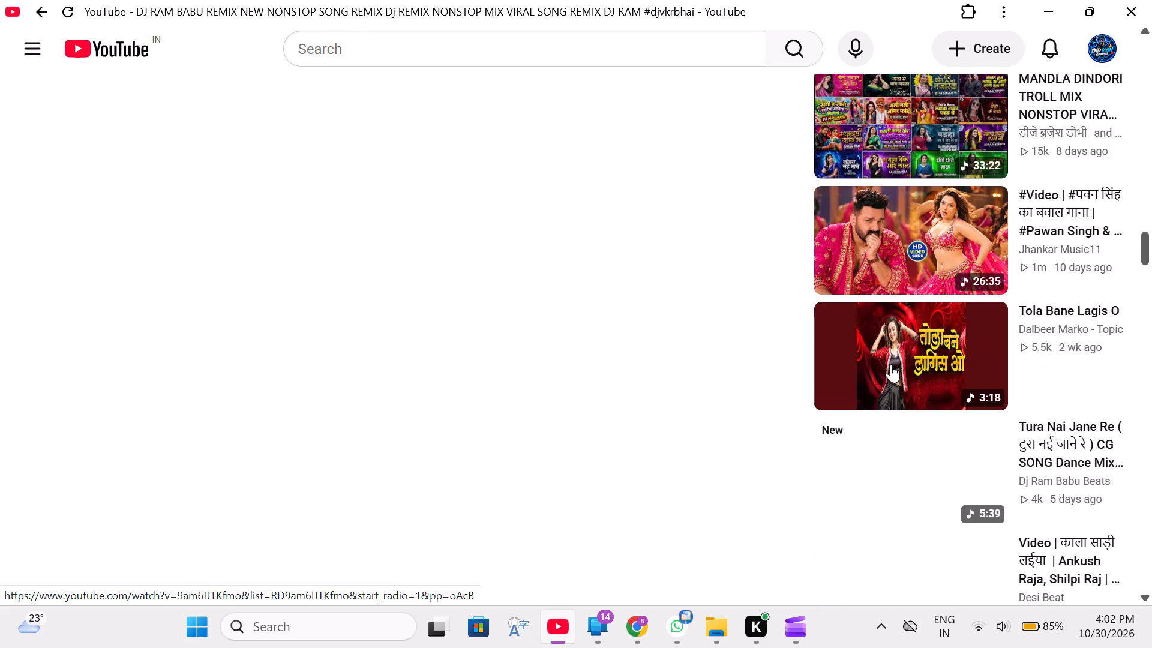
scroll(891, 364, down, 1)
click(883, 283)
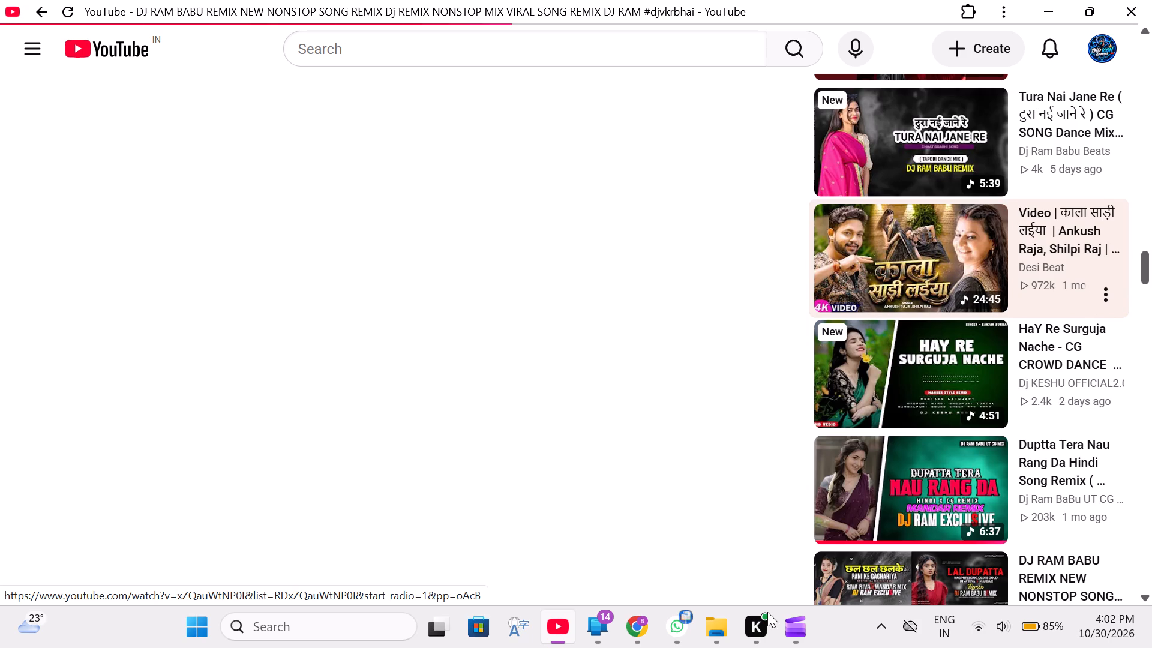
Switch to Clipchamp to check whether the new project has loaded.
click(789, 617)
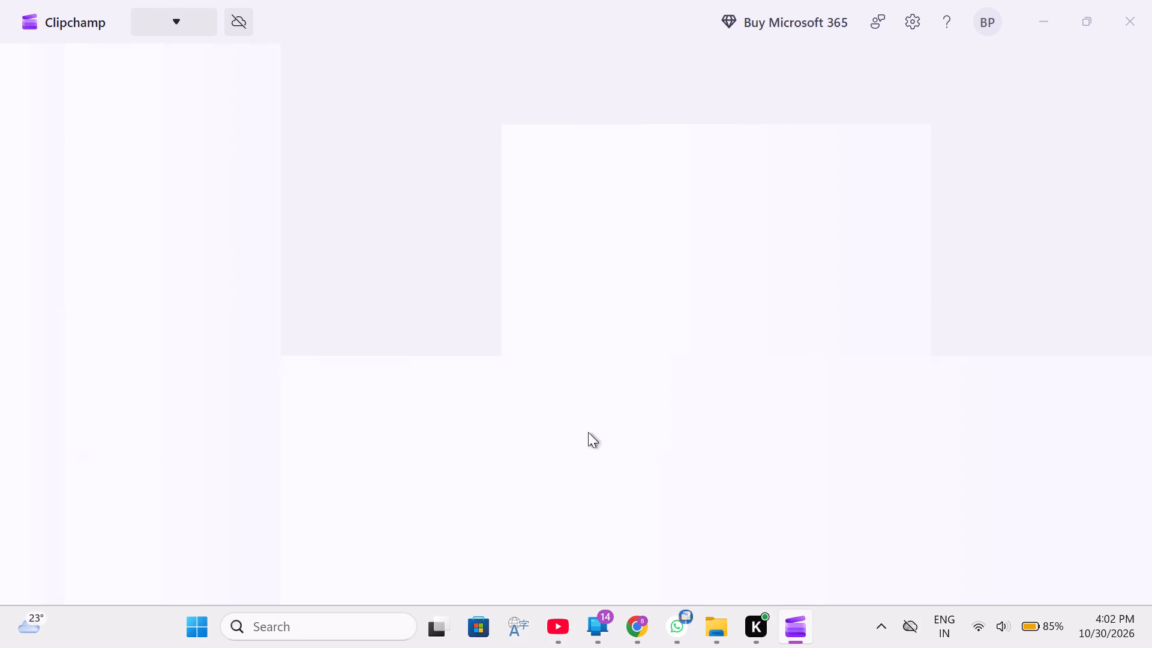
Return to YouTube and skip the ad before the video.
click(562, 626)
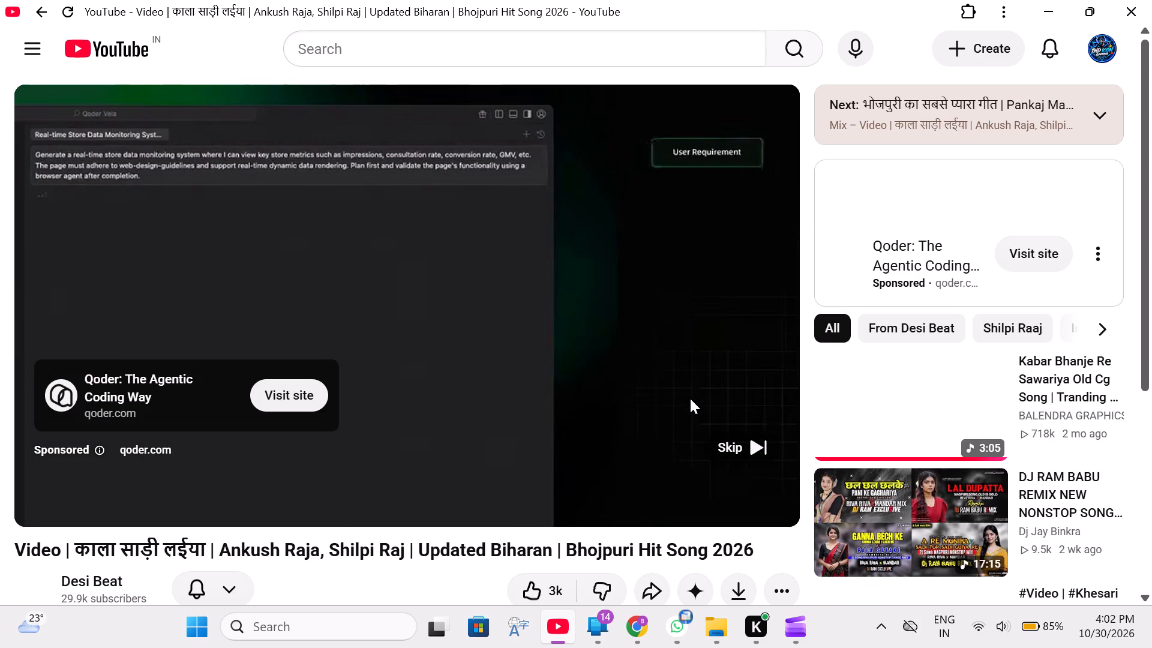
click(741, 445)
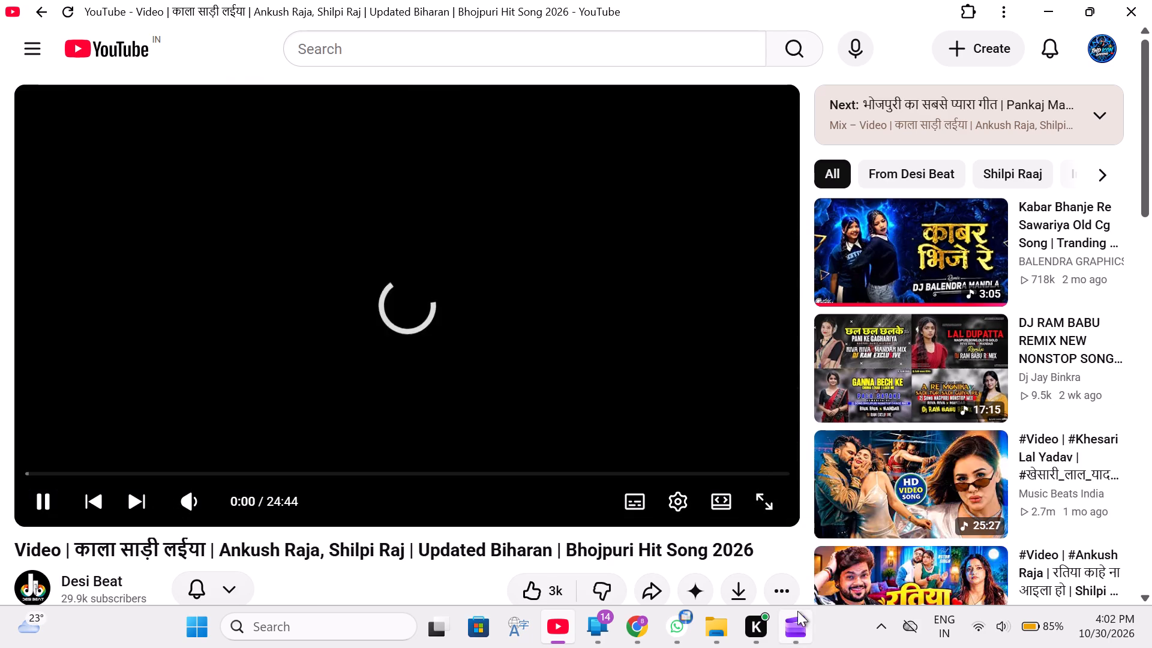
Switch to Clipchamp and start importing media into Video Project 11.
click(791, 619)
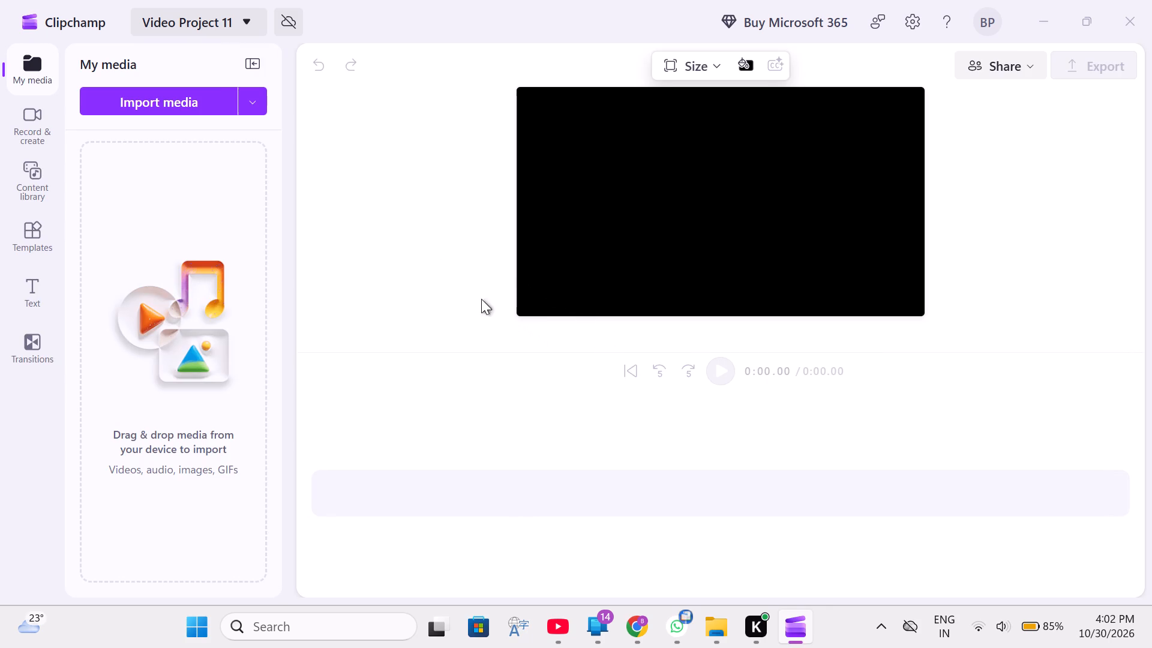
click(201, 110)
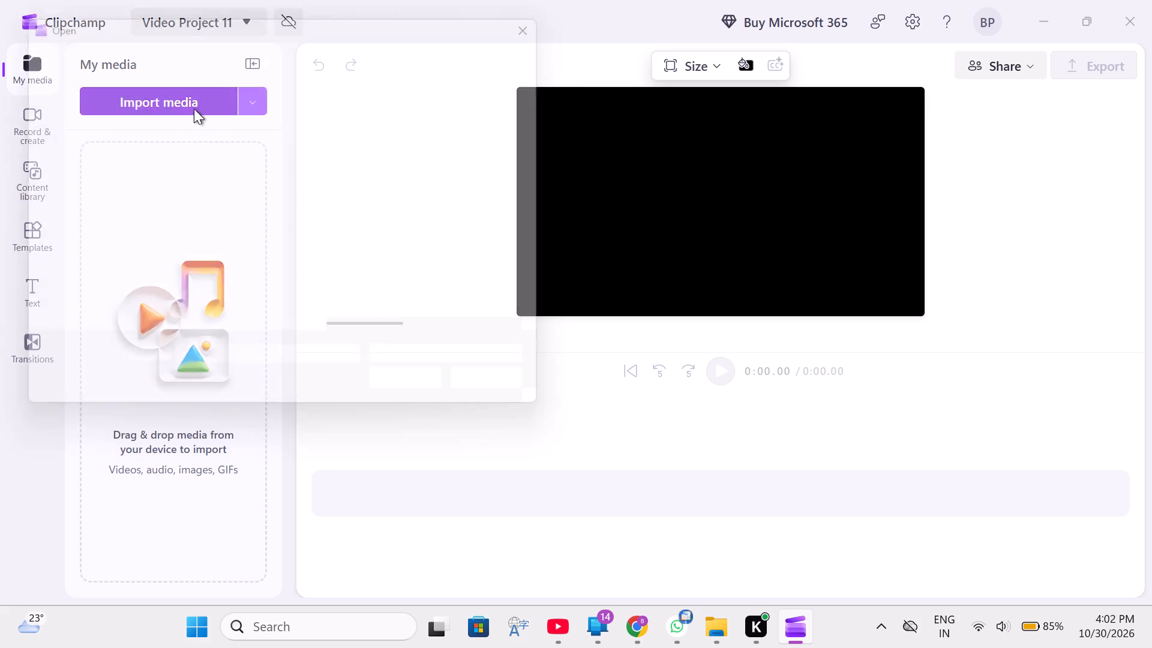
Look through the folders on USB Drive (E:), including Recordings, Ringtones and soft old, for the media to import.
scroll(145, 251, down, 1)
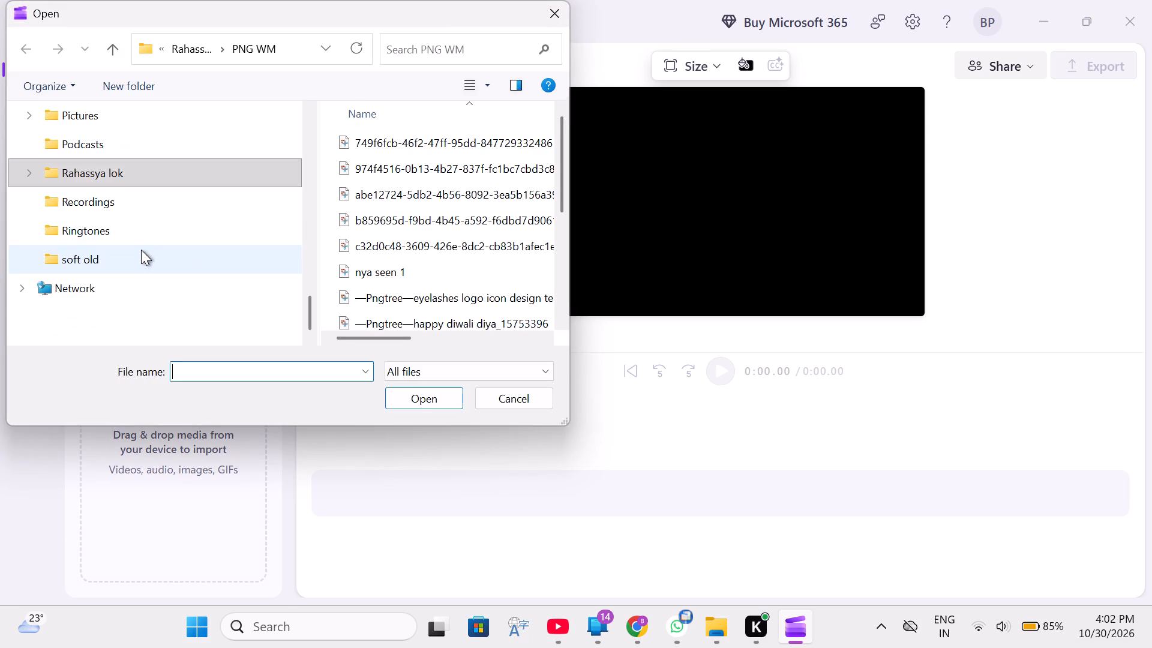
click(122, 211)
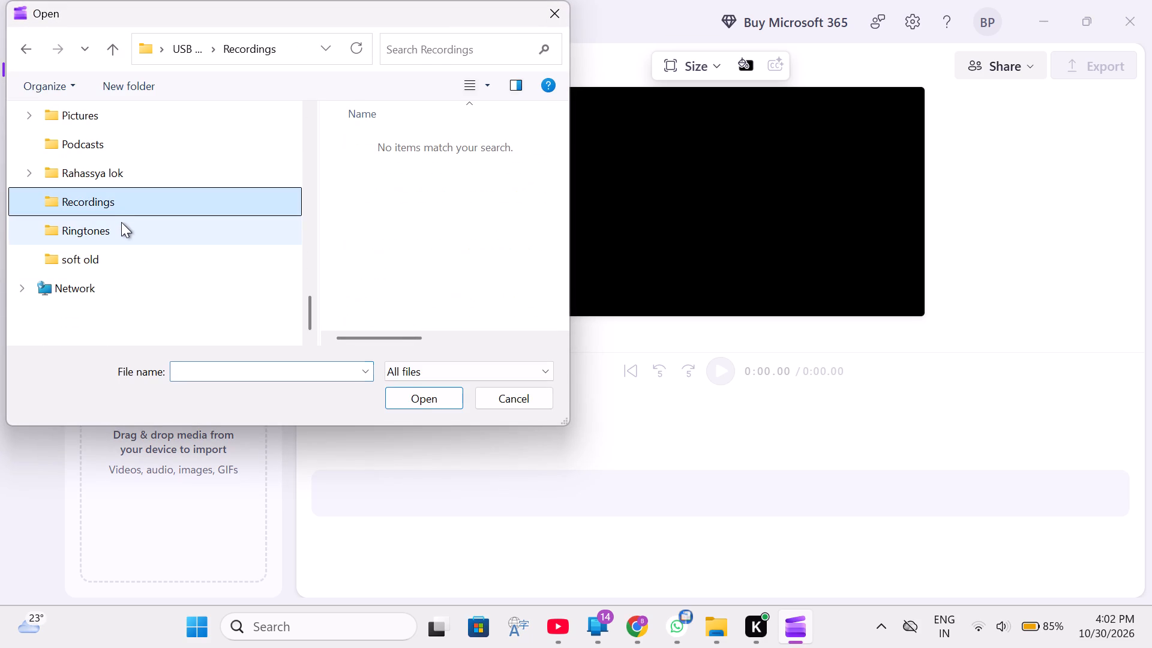
click(122, 226)
click(126, 250)
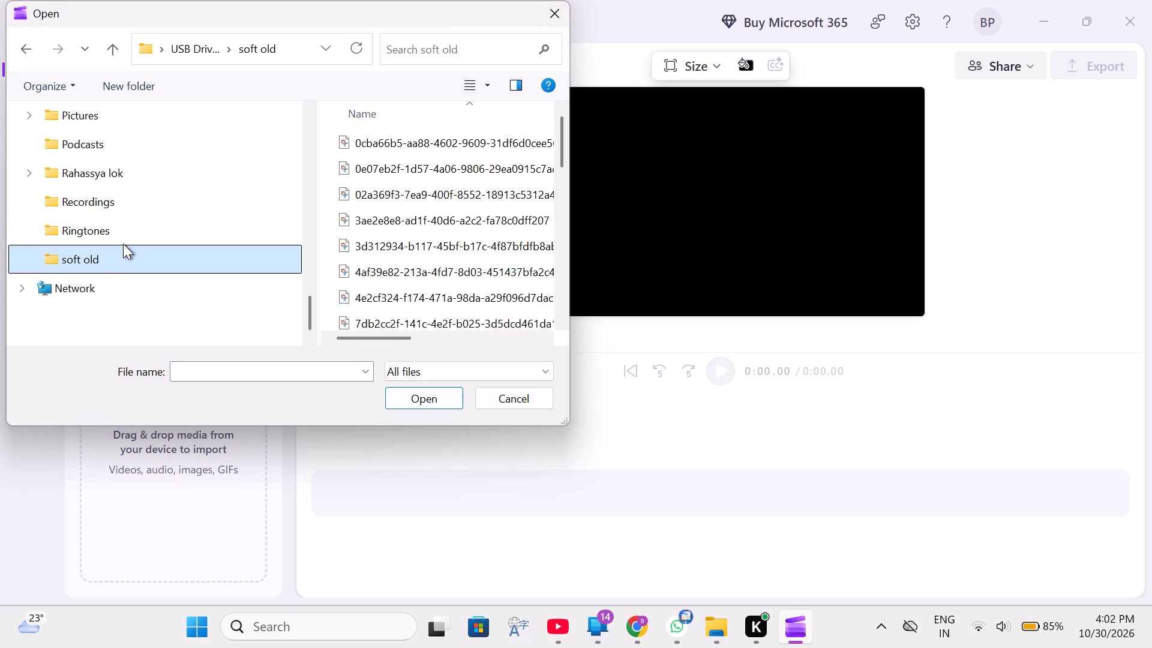
scroll(124, 235, down, 3)
scroll(121, 232, up, 6)
scroll(121, 229, down, 7)
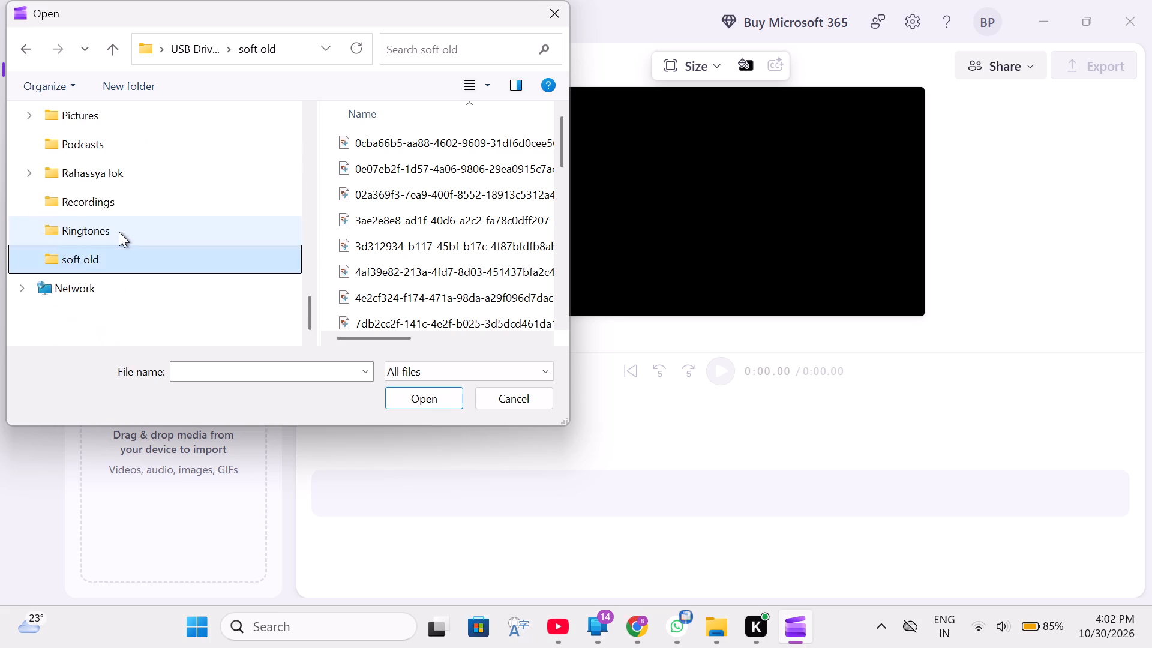
scroll(118, 232, up, 3)
click(117, 233)
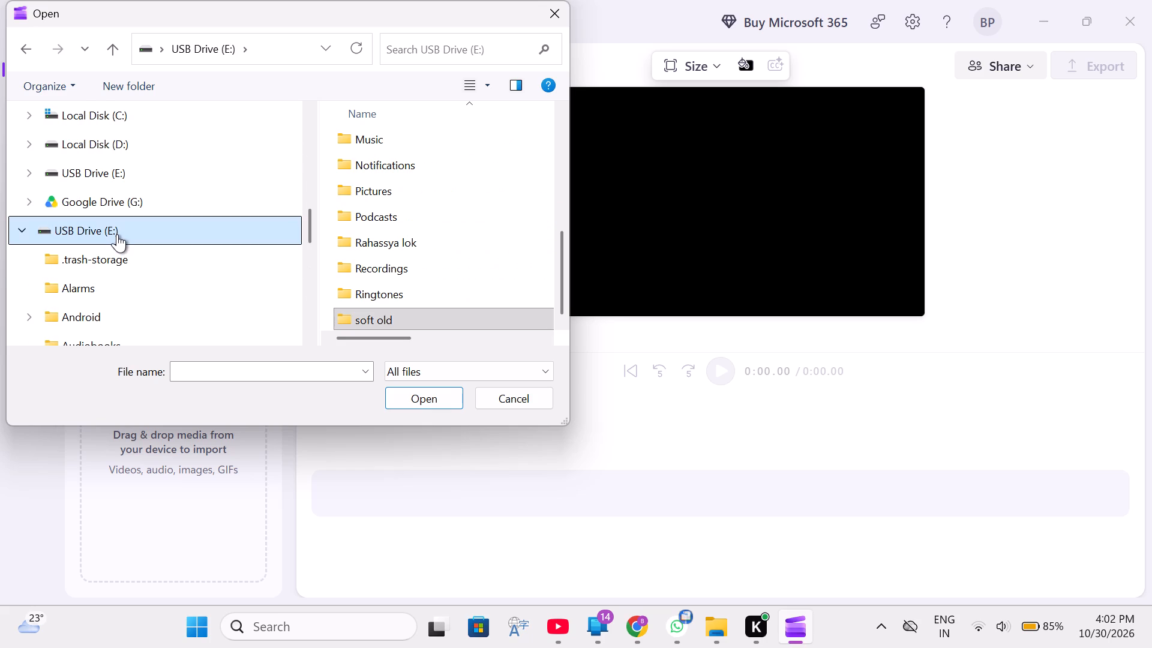
scroll(418, 283, down, 1)
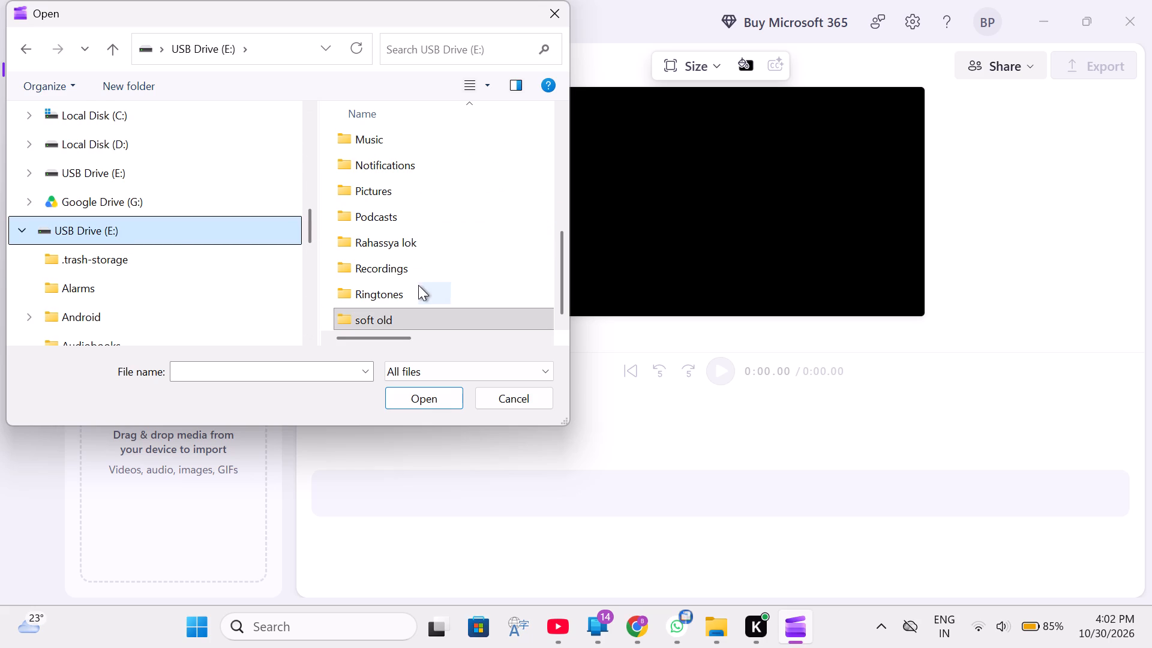
scroll(413, 281, up, 6)
scroll(394, 205, down, 4)
click(415, 285)
click(406, 268)
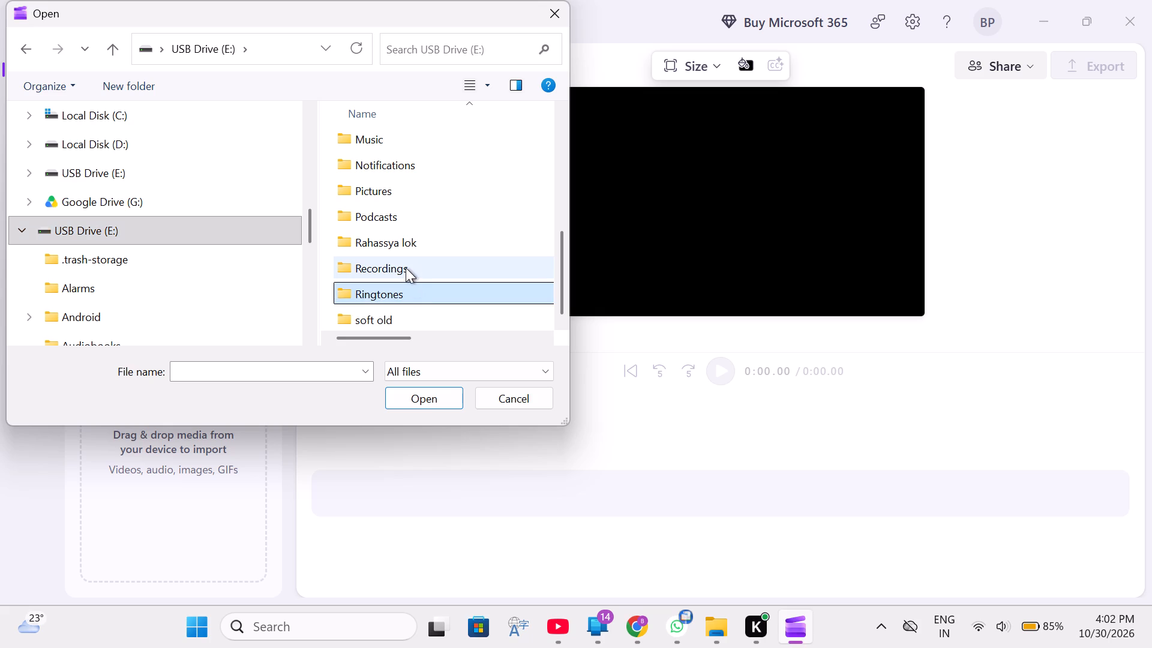
click(404, 244)
click(396, 218)
click(392, 189)
click(400, 164)
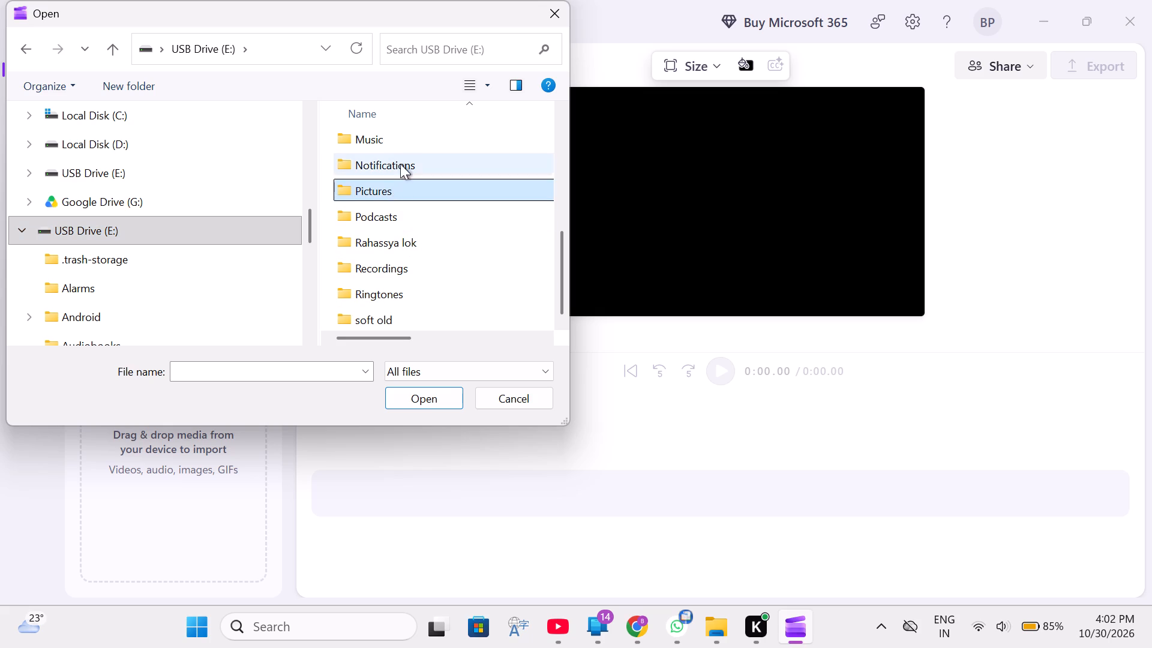
scroll(400, 163, down, 5)
scroll(416, 271, up, 1)
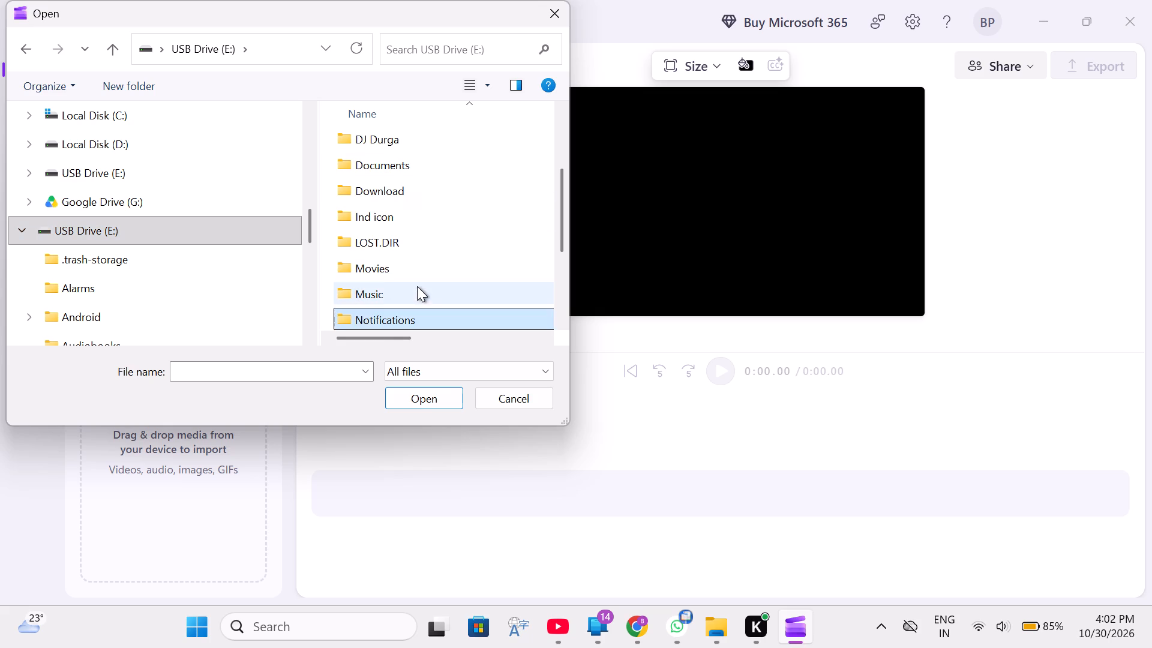
click(417, 287)
scroll(394, 241, down, 2)
scroll(393, 240, up, 1)
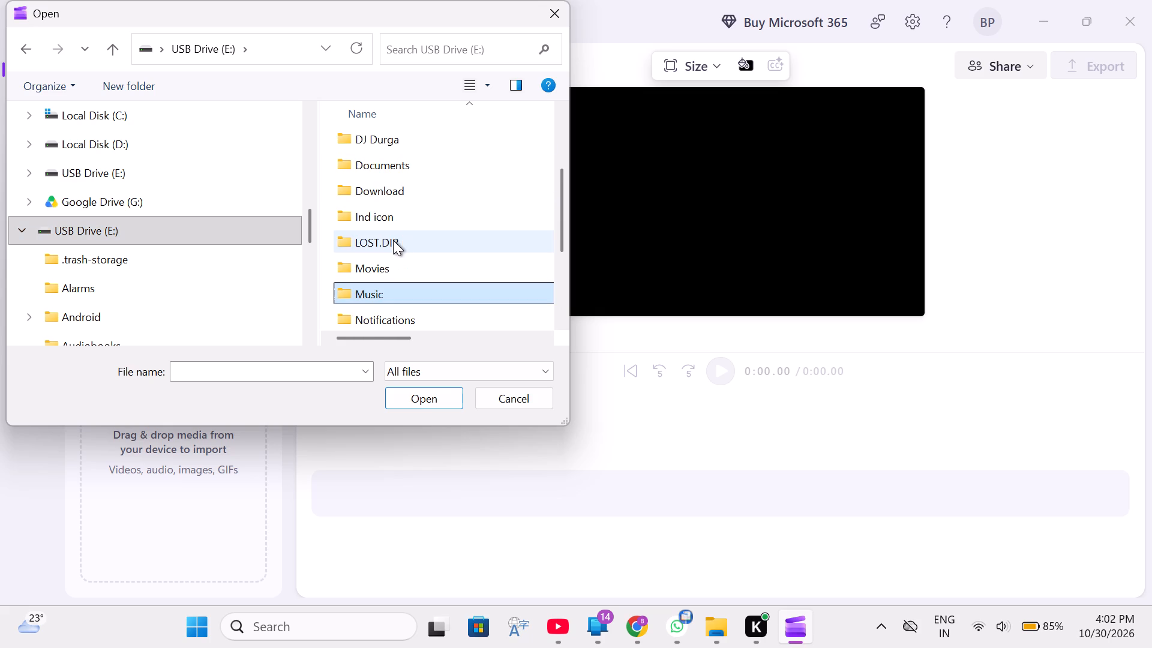
click(395, 218)
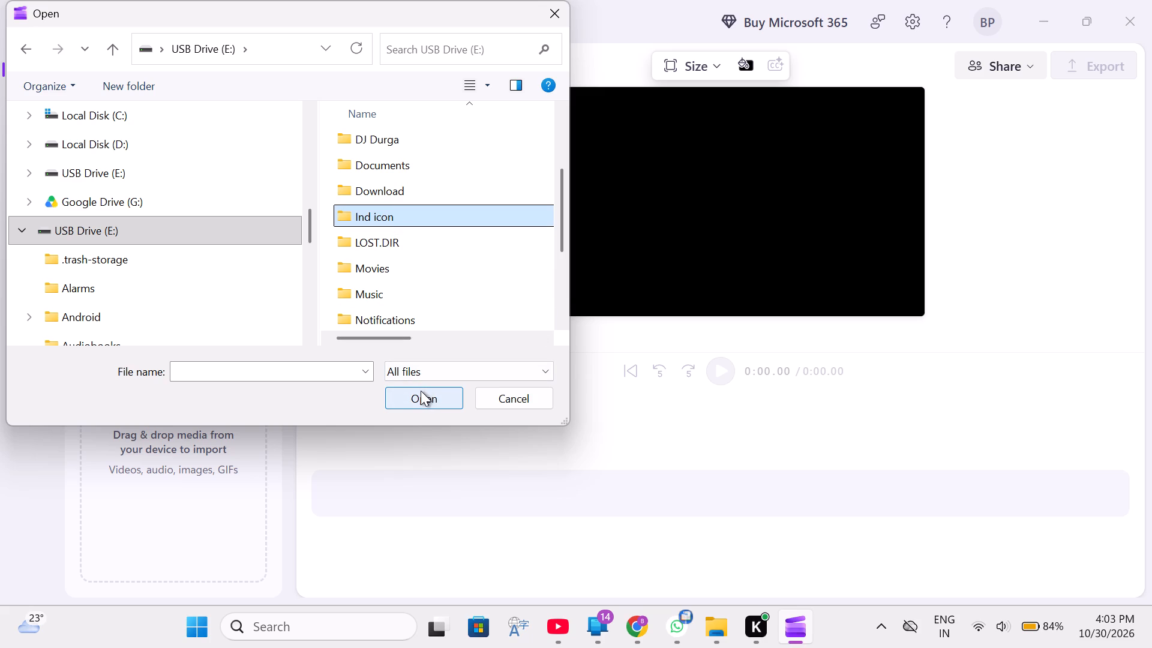
click(224, 251)
Import the video 1023 from the Uploding videvo folder inside Ind icon on USB Drive (E:).
click(202, 232)
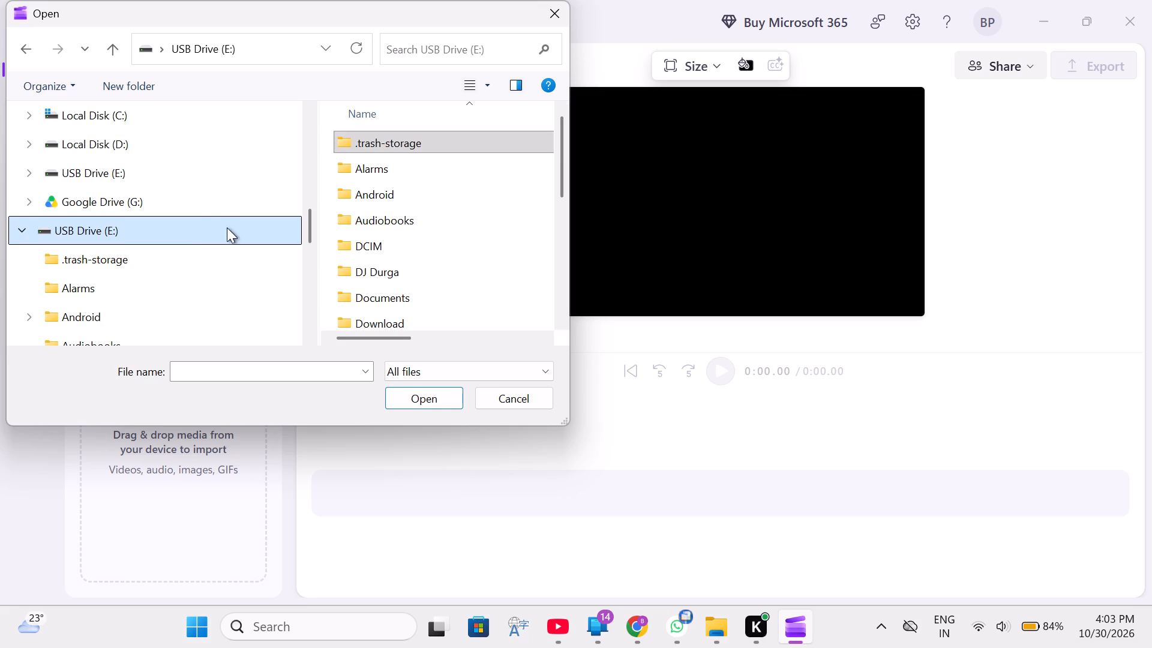
scroll(400, 232, down, 1)
click(398, 240)
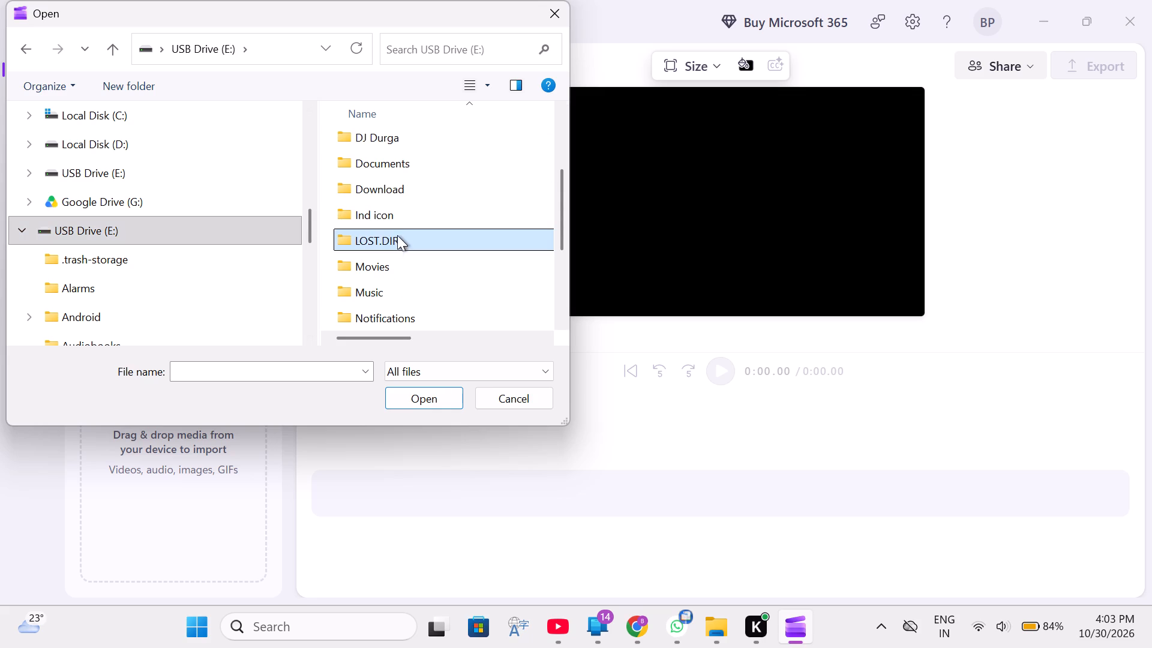
click(394, 220)
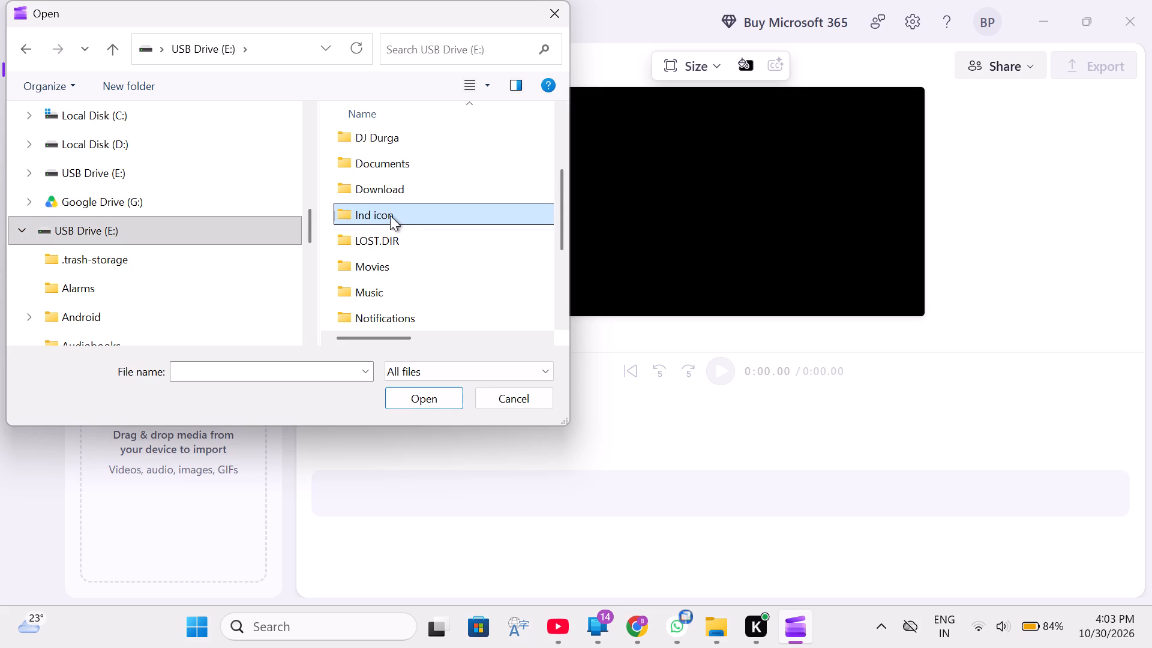
double_click(389, 213)
double_click(399, 184)
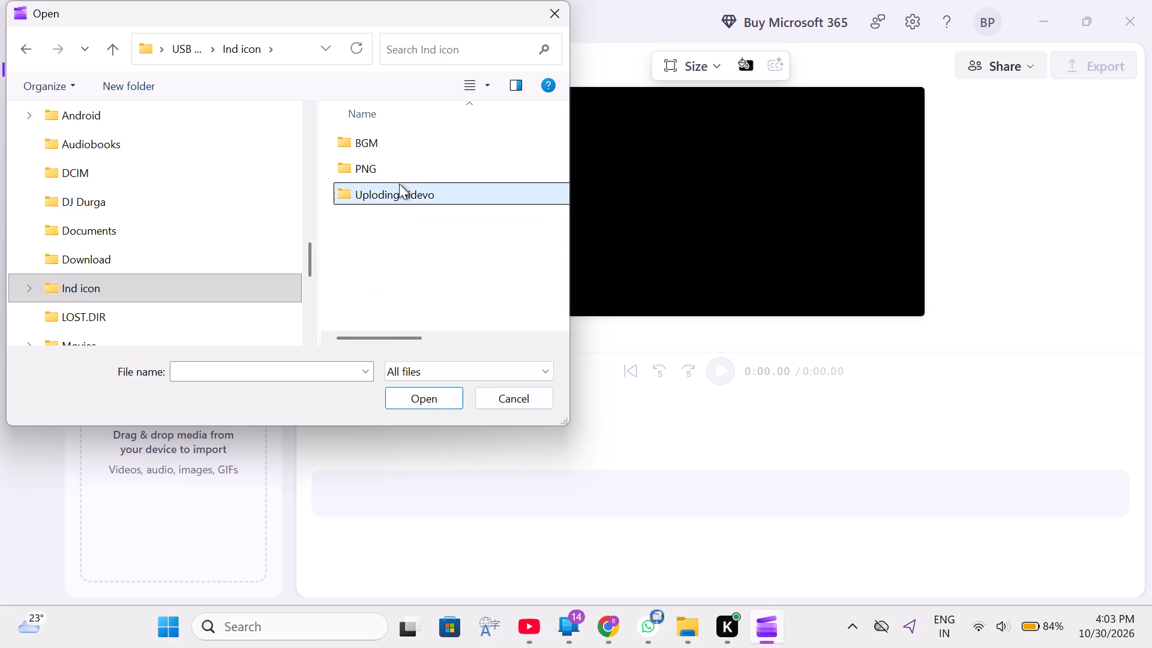
click(392, 170)
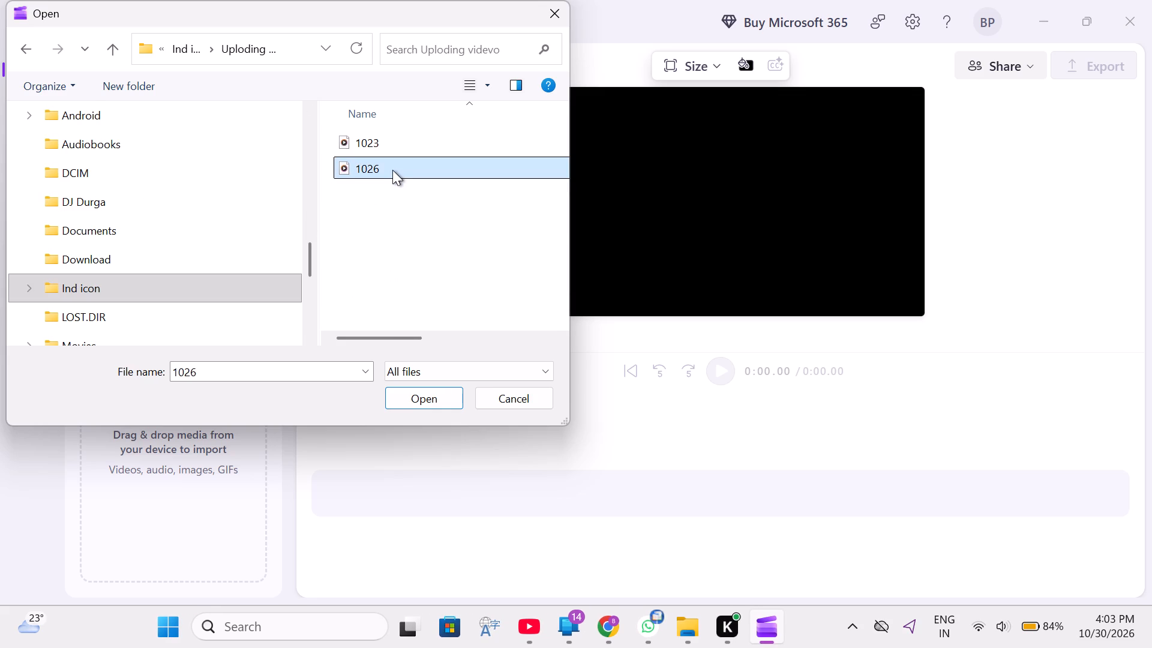
click(392, 143)
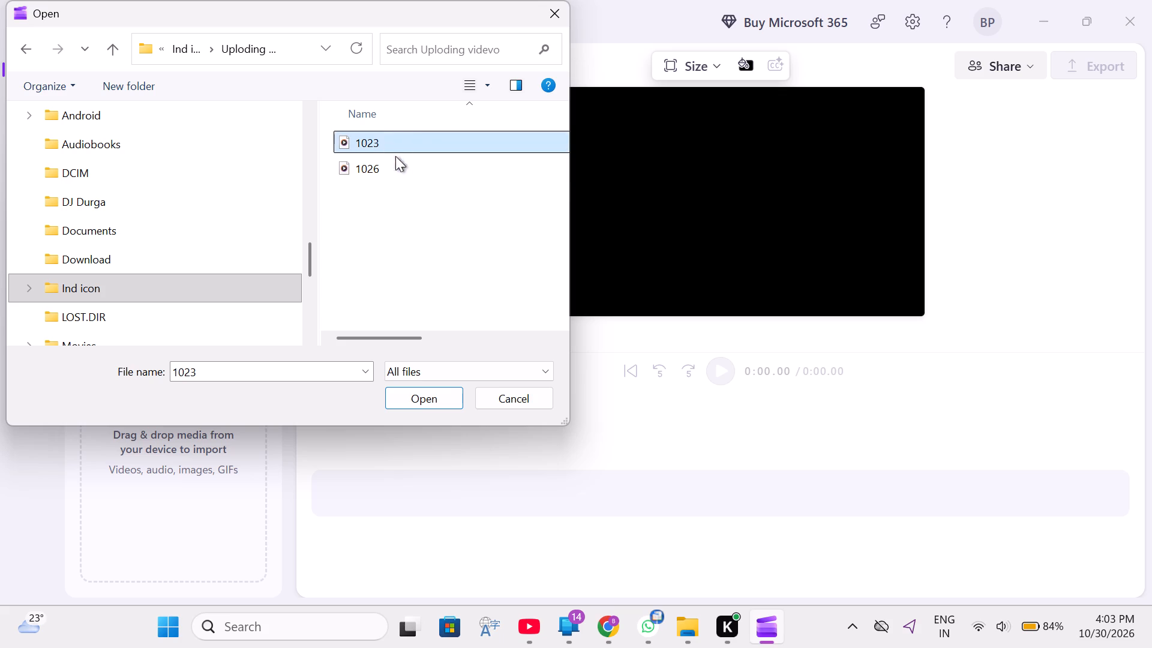
click(438, 401)
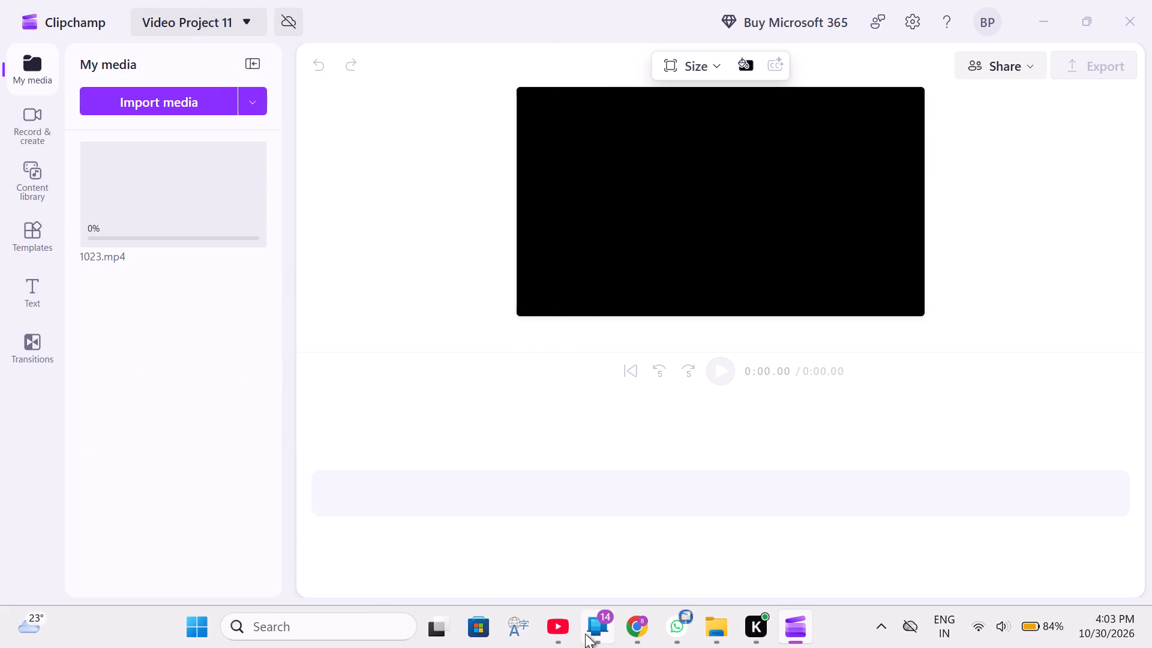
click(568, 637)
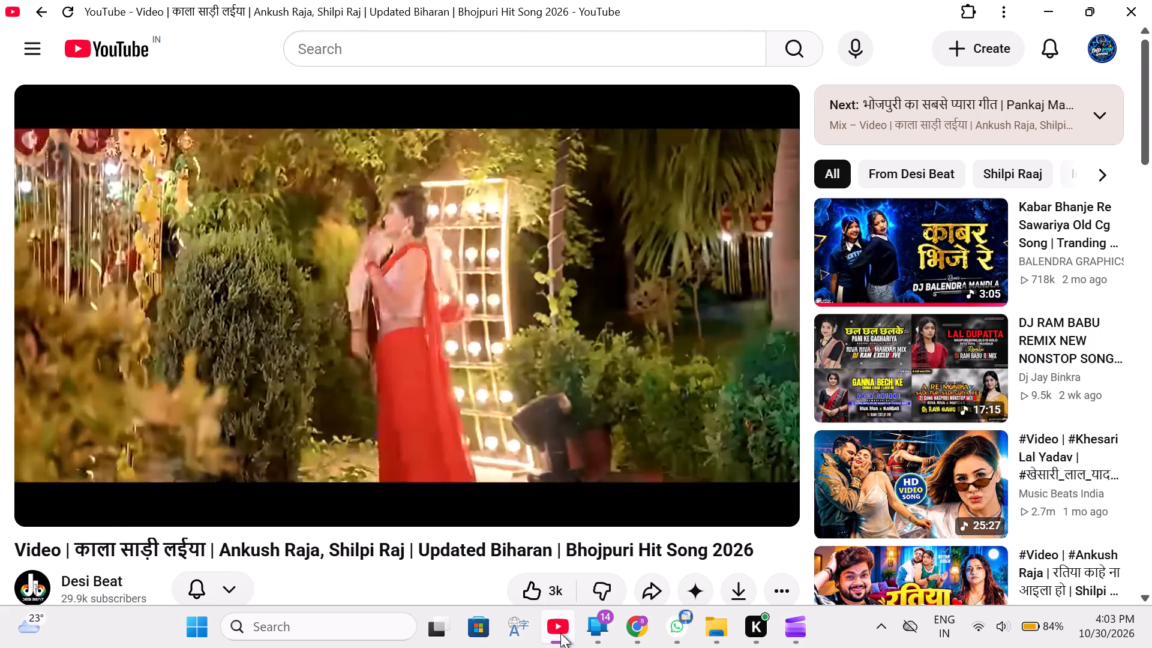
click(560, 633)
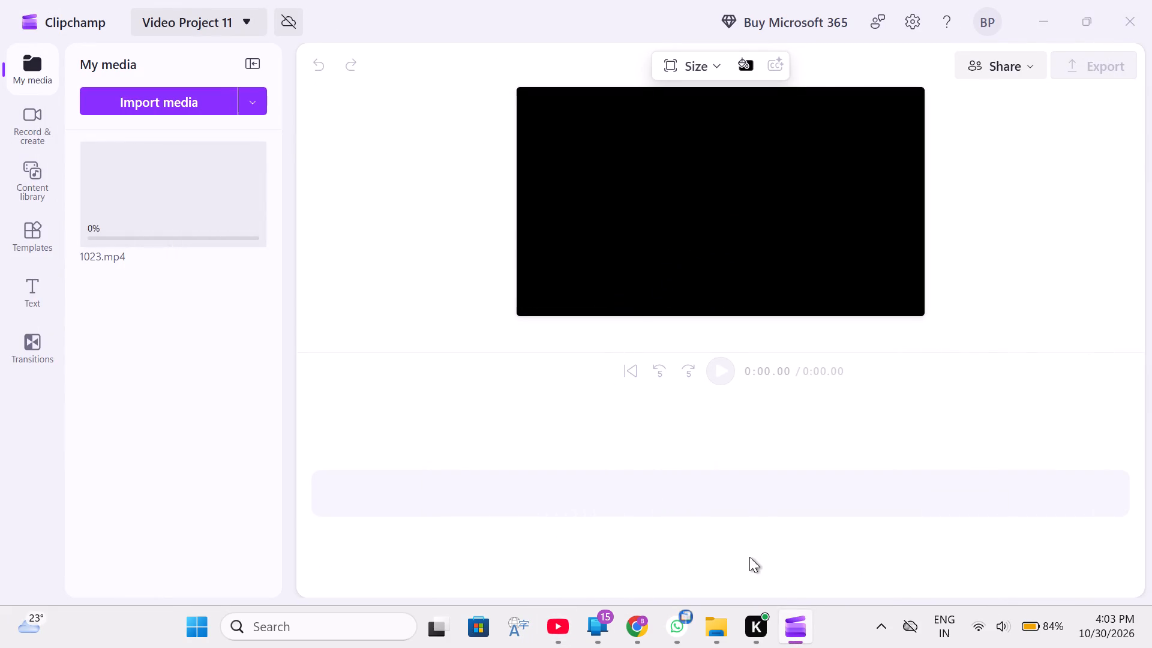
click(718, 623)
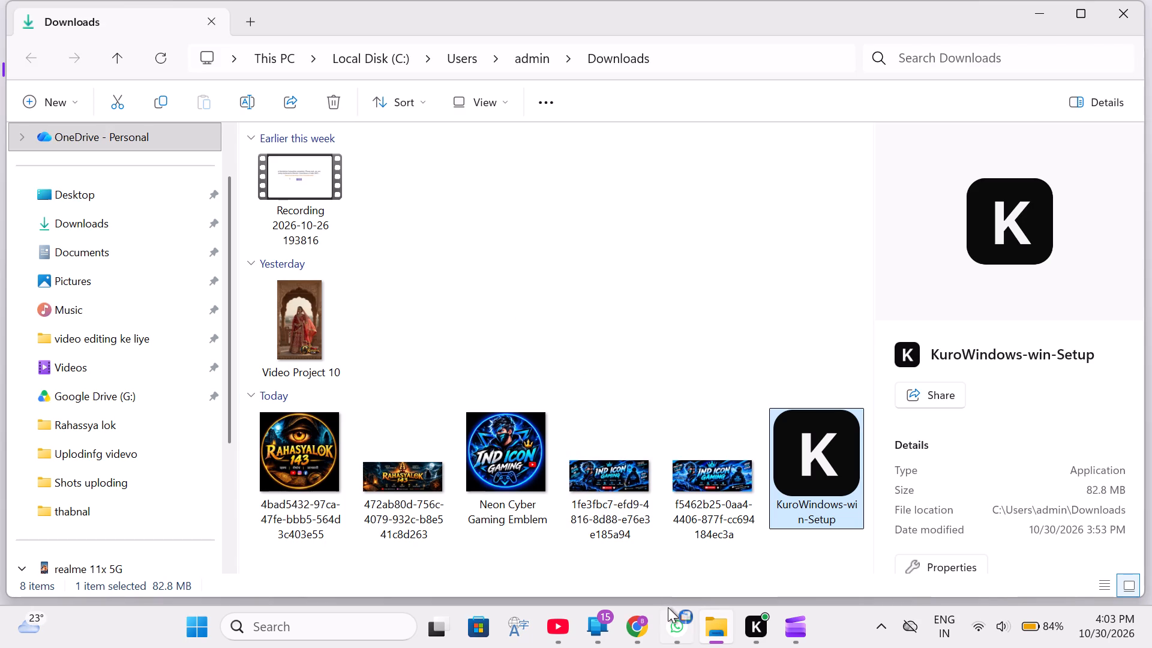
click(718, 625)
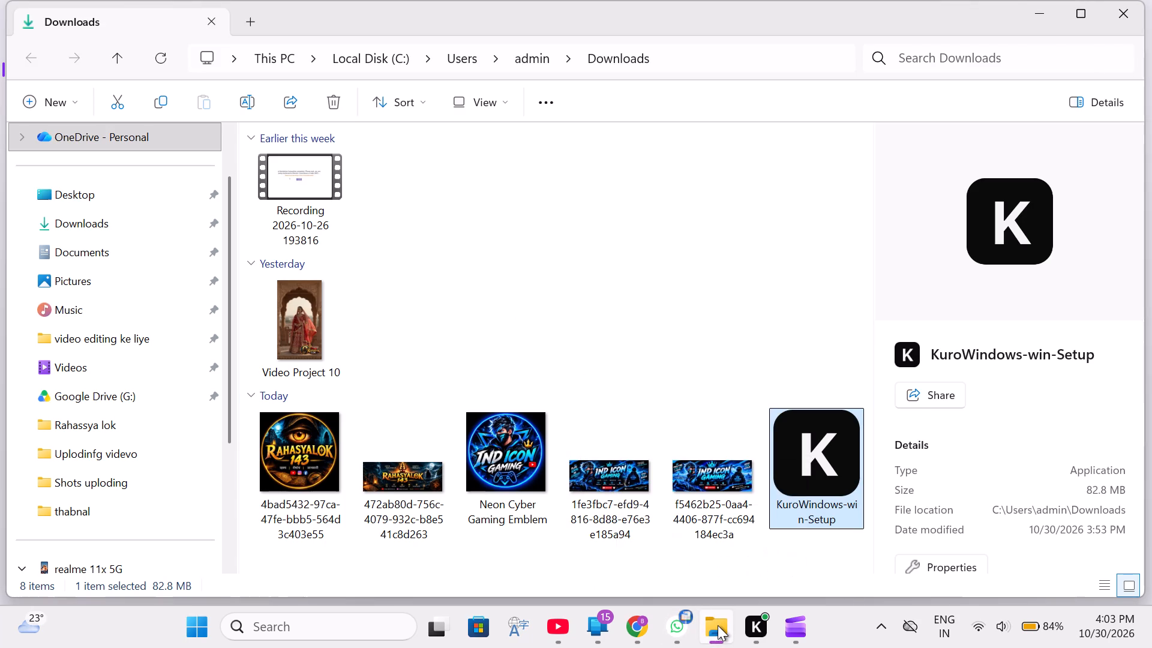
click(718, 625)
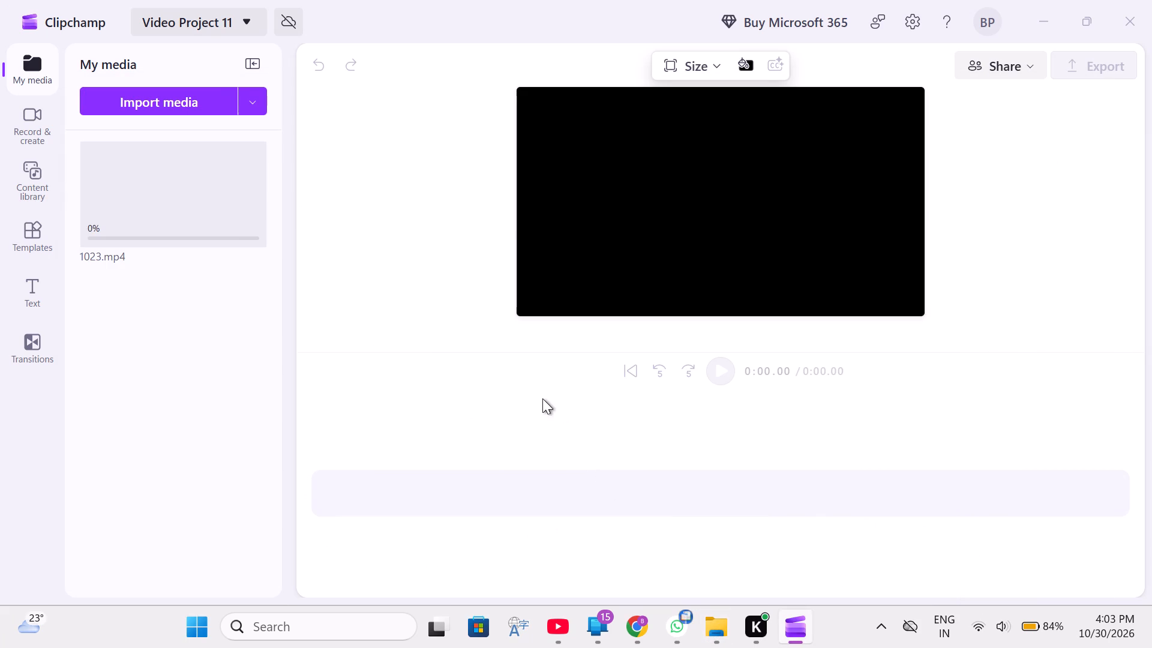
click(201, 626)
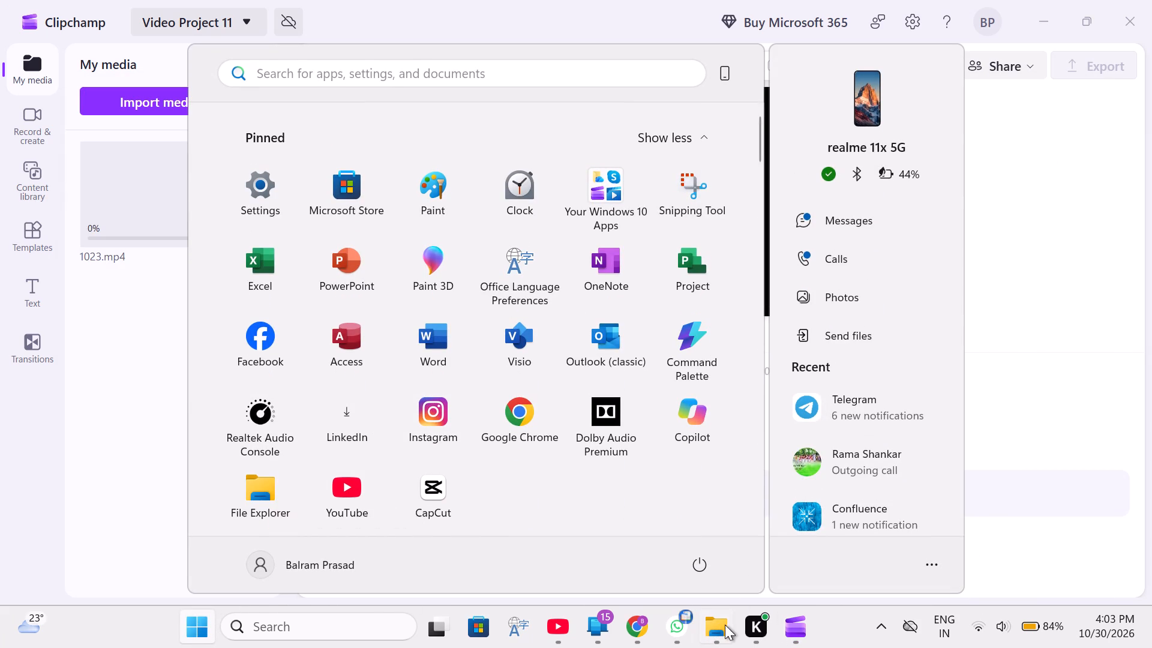
Switch to File Explorer and check the videos 1023 and 1026 in Ind icon's Uploding videvo folder on USB Drive (E:).
click(724, 632)
click(182, 454)
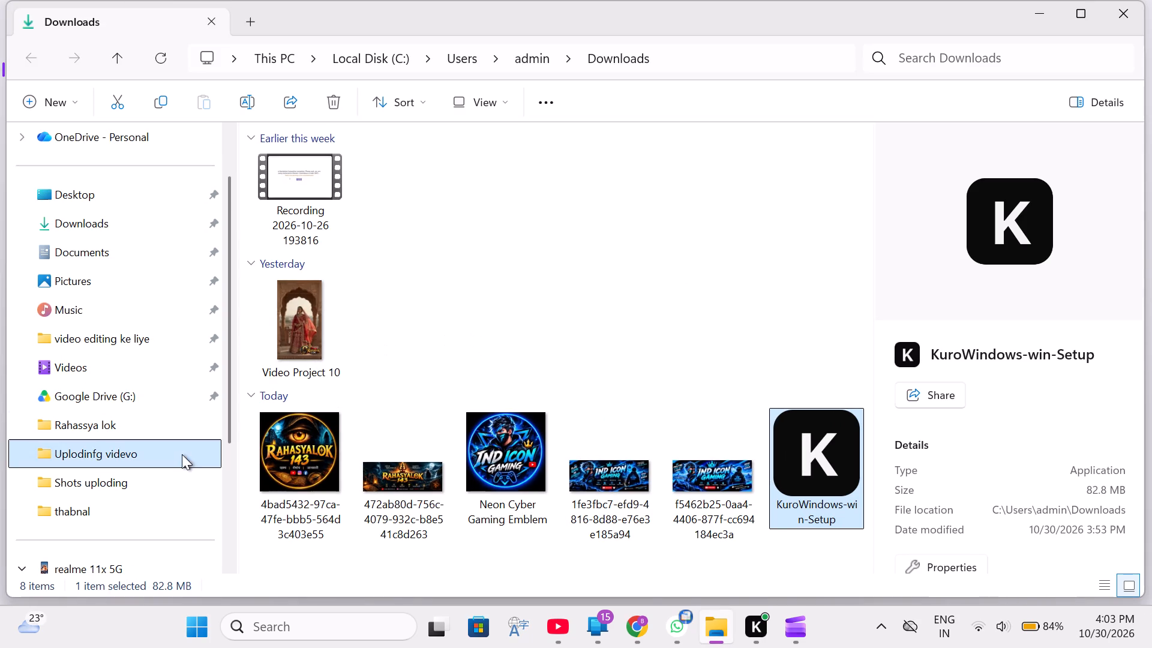
click(158, 484)
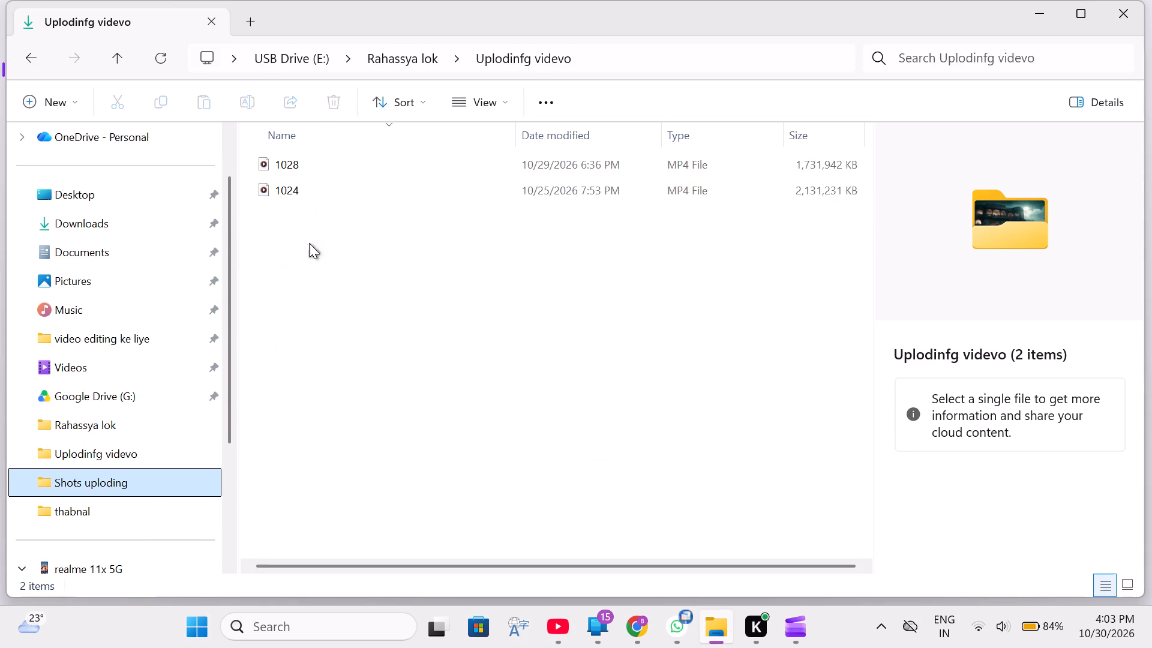
scroll(140, 460, down, 1)
click(143, 471)
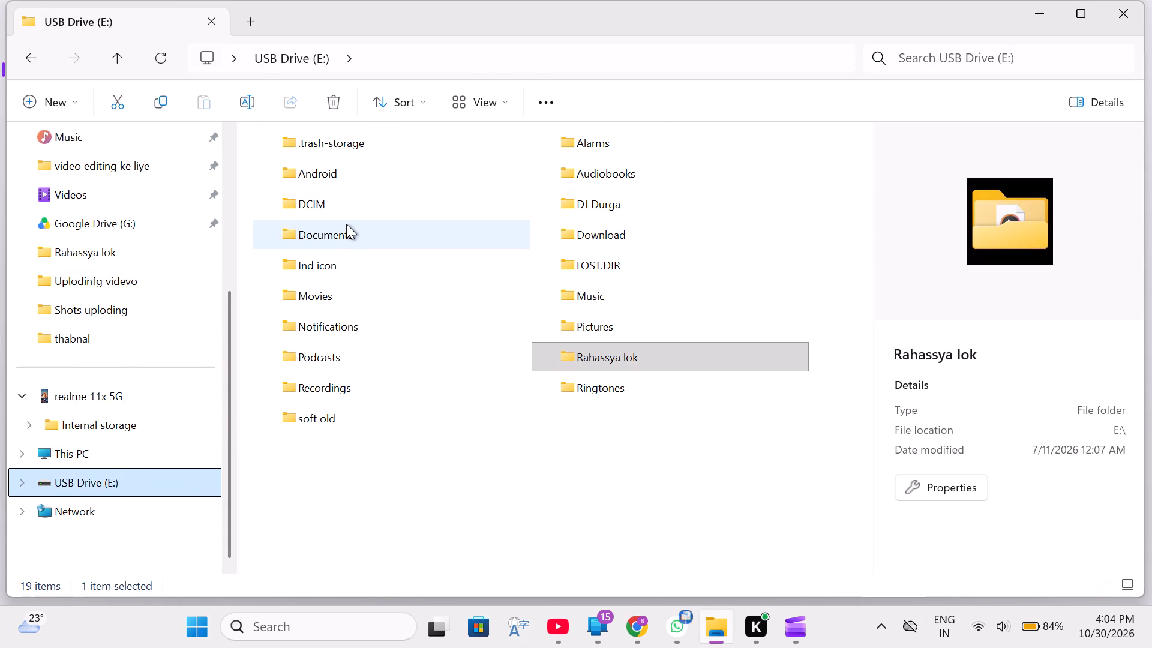
double_click(355, 267)
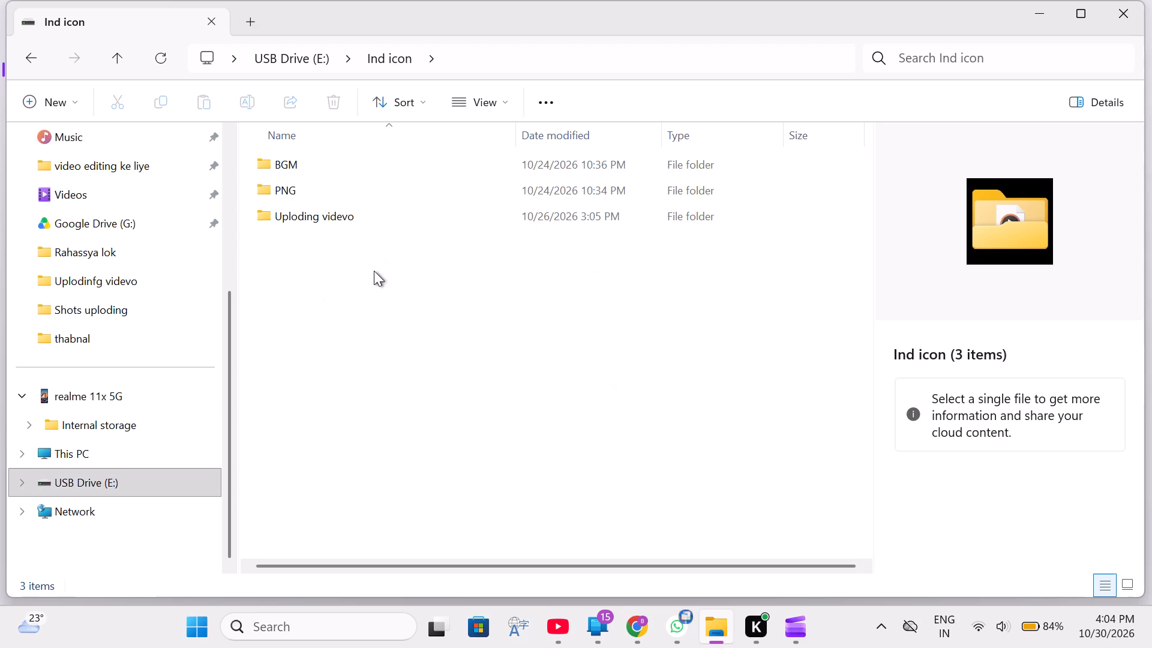
double_click(391, 217)
click(397, 194)
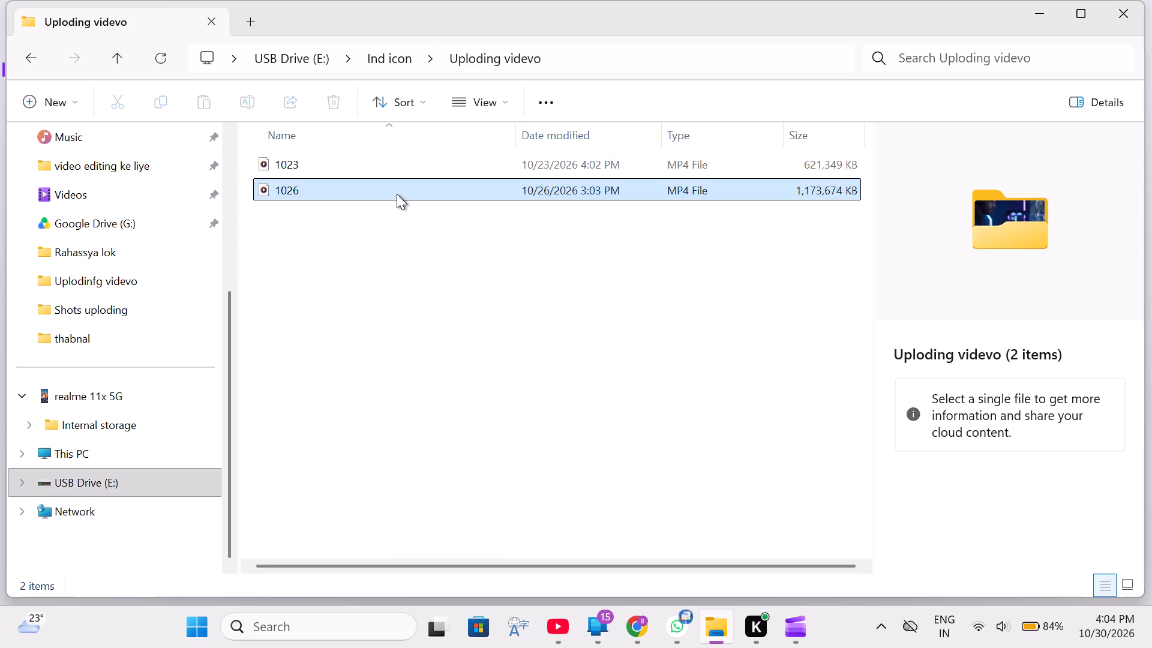
click(397, 167)
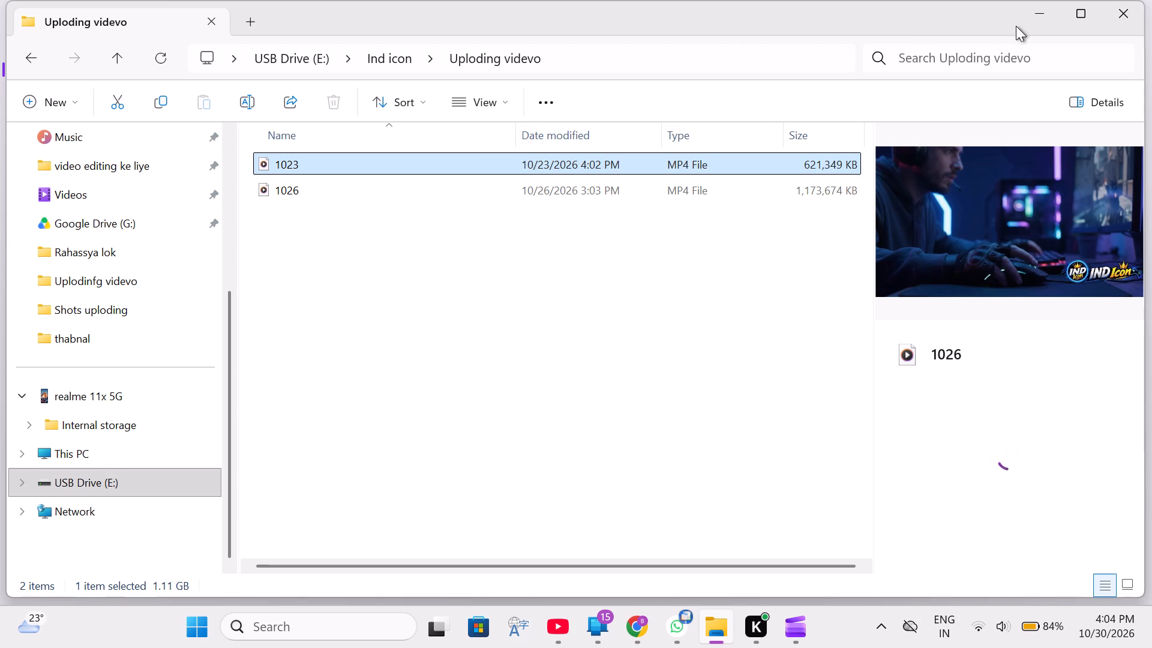
click(1031, 12)
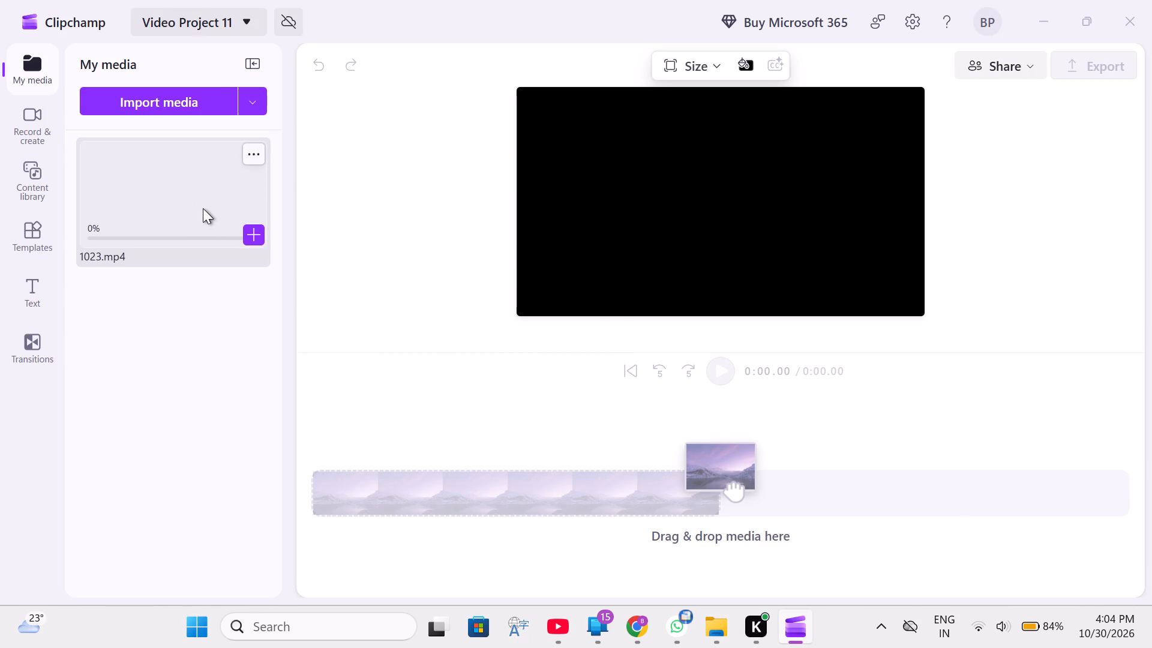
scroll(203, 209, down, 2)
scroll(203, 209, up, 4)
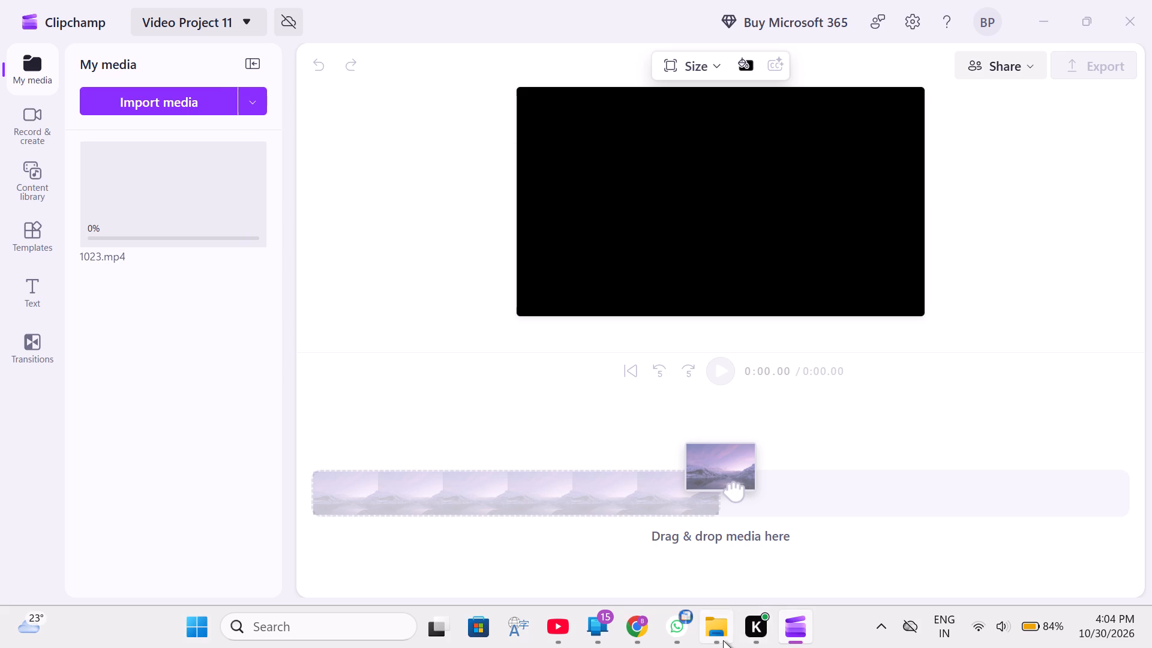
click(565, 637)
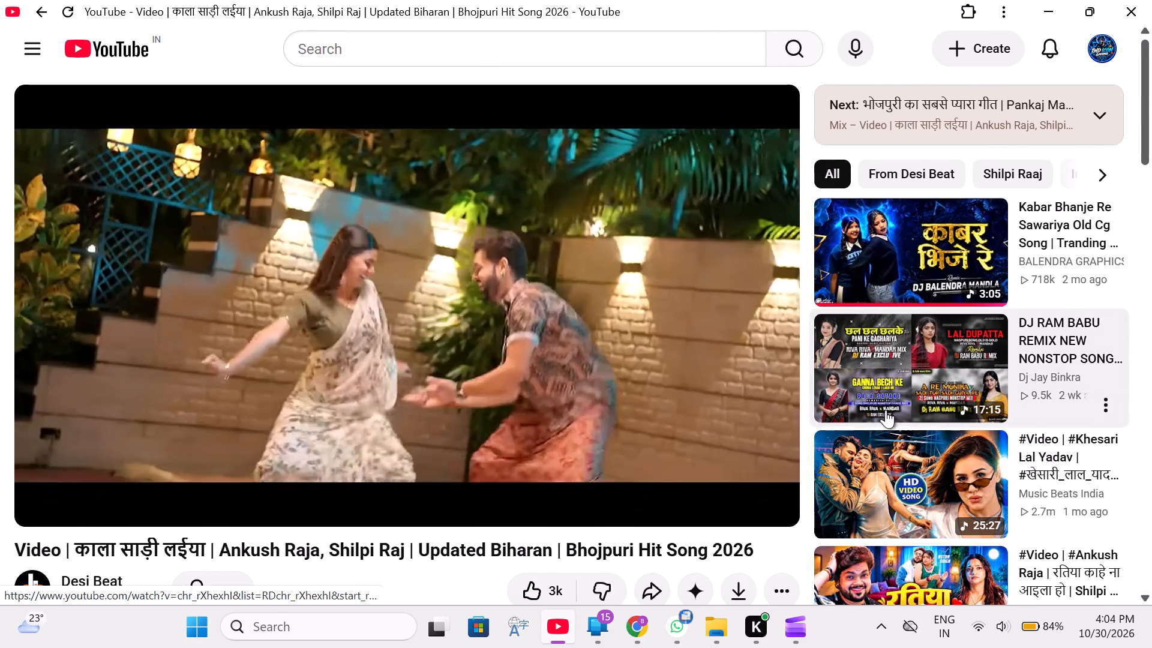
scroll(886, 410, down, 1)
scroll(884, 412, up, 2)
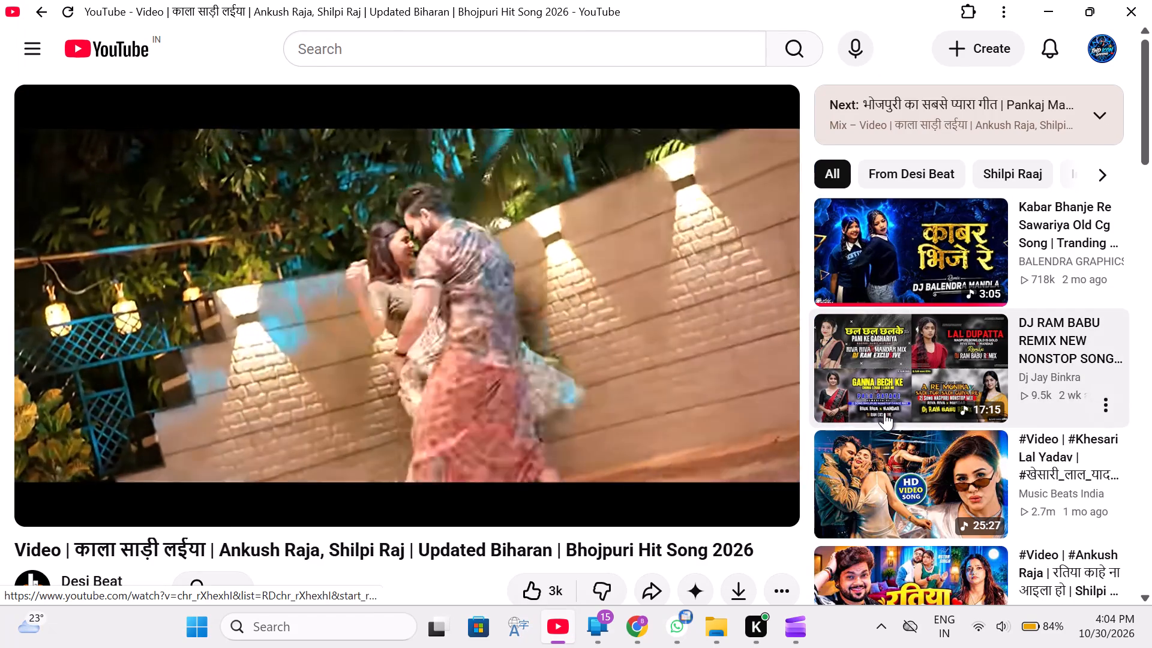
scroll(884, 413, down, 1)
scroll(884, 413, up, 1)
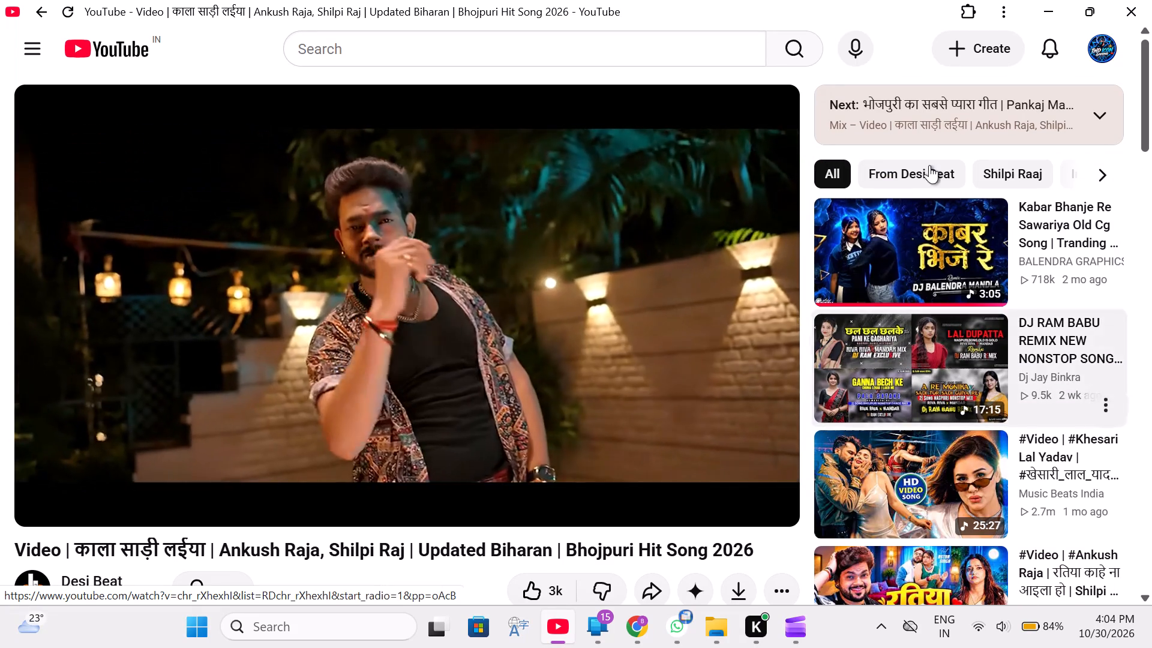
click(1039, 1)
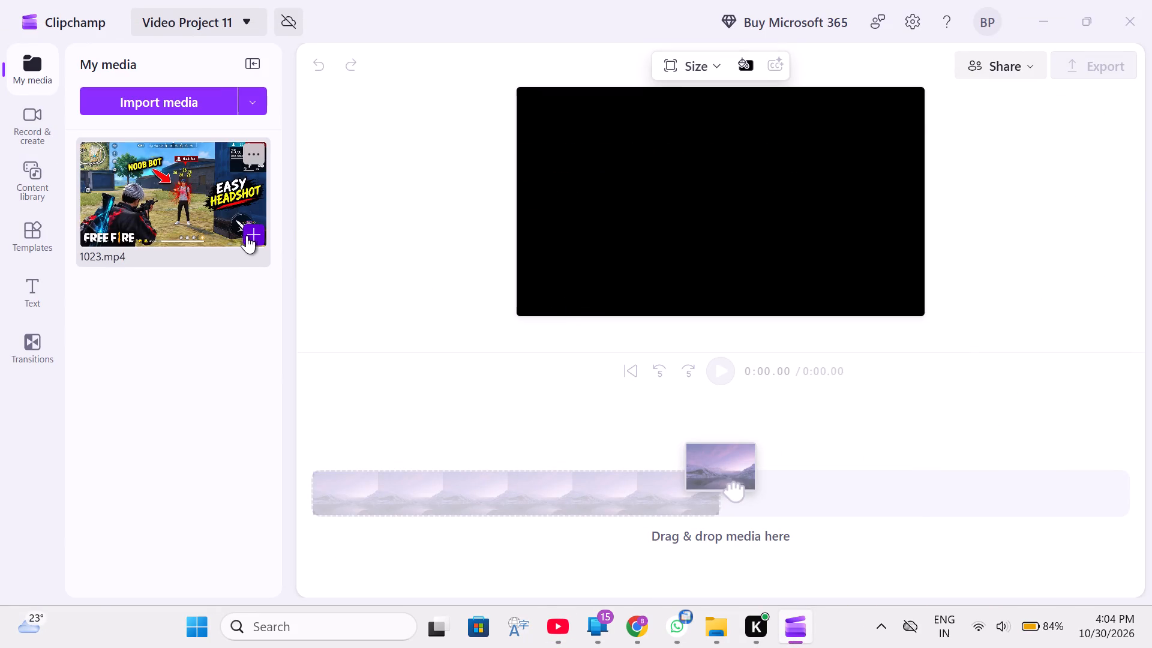
Add the imported 1023.mp4 video to the timeline.
click(250, 233)
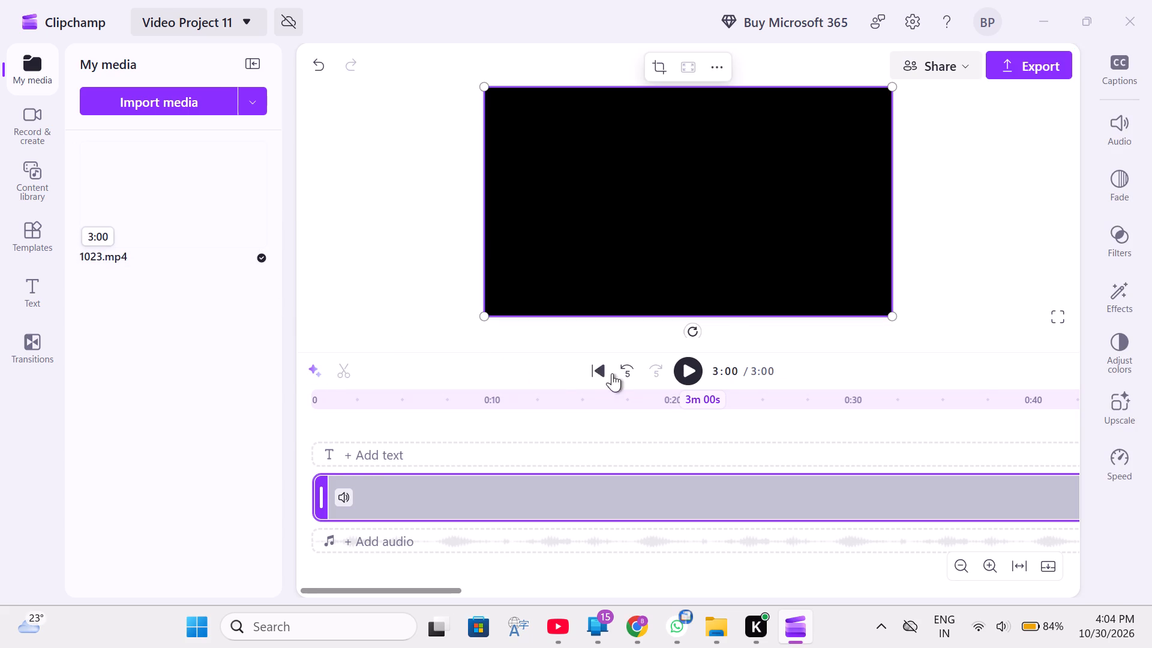
Play the 1023.mp4 clip from the beginning with its full length shown on the timeline.
click(692, 373)
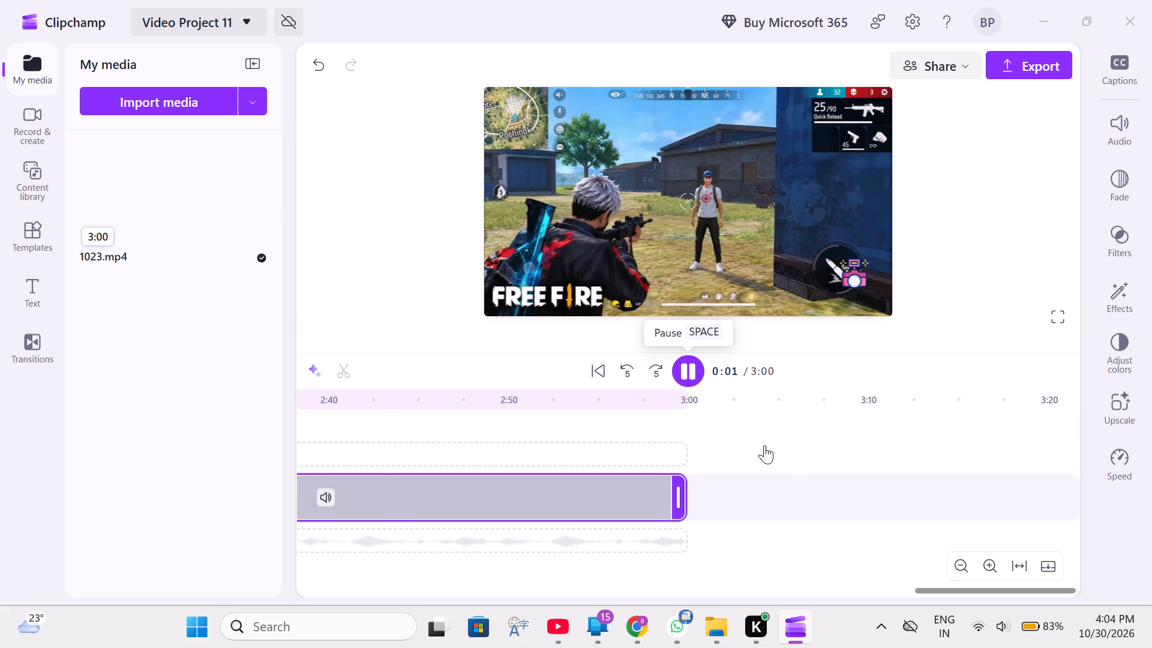
double_click(957, 562)
triple_click(956, 562)
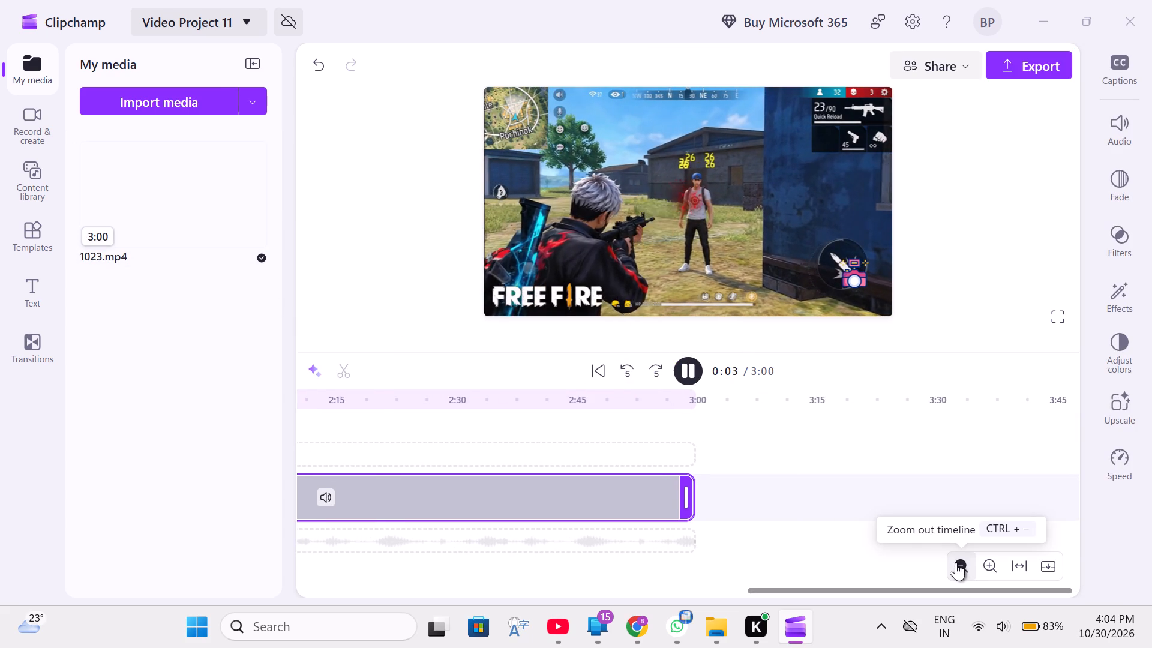
double_click(954, 562)
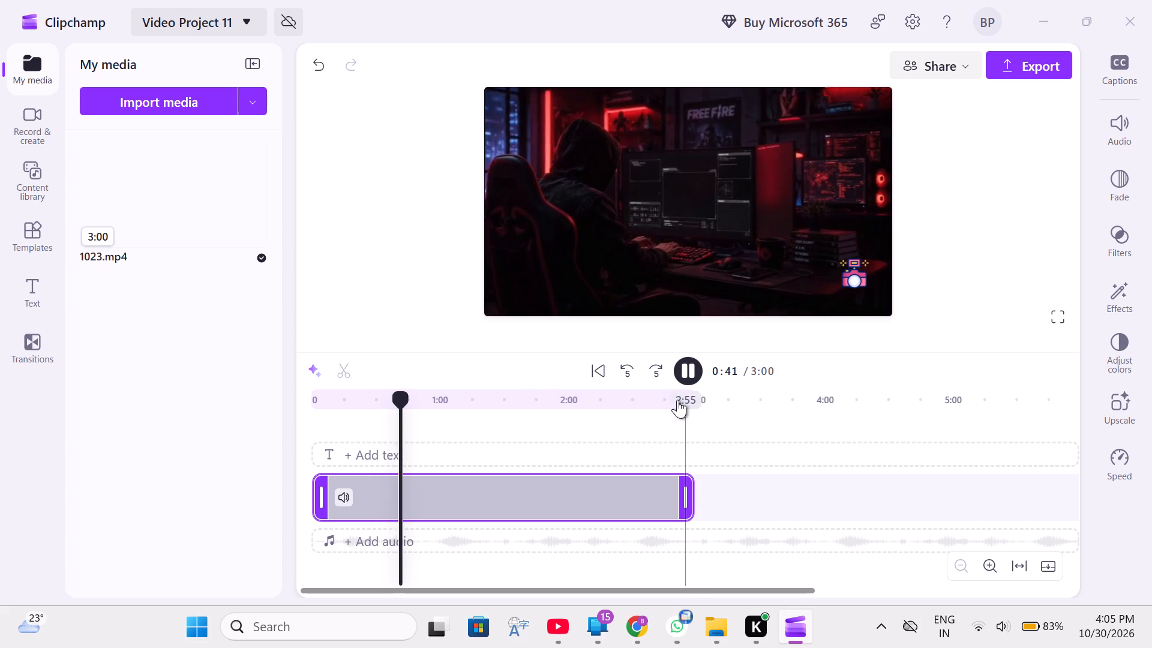
Switch to YouTube, pause the playing song video and return to Clipchamp.
click(562, 635)
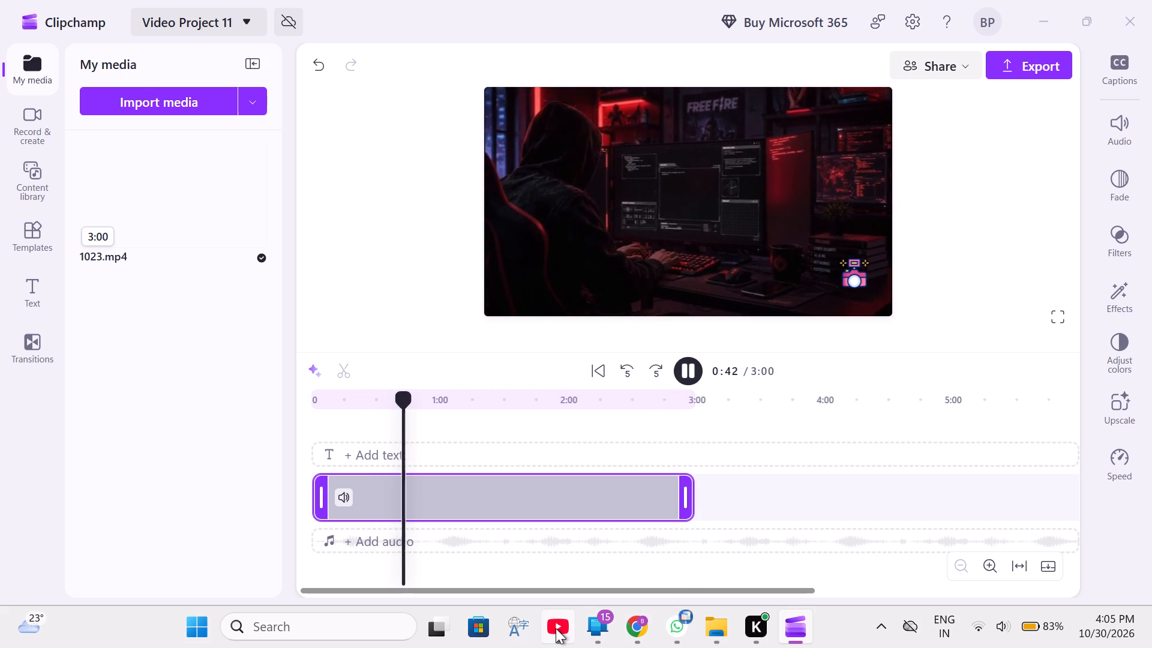
click(484, 371)
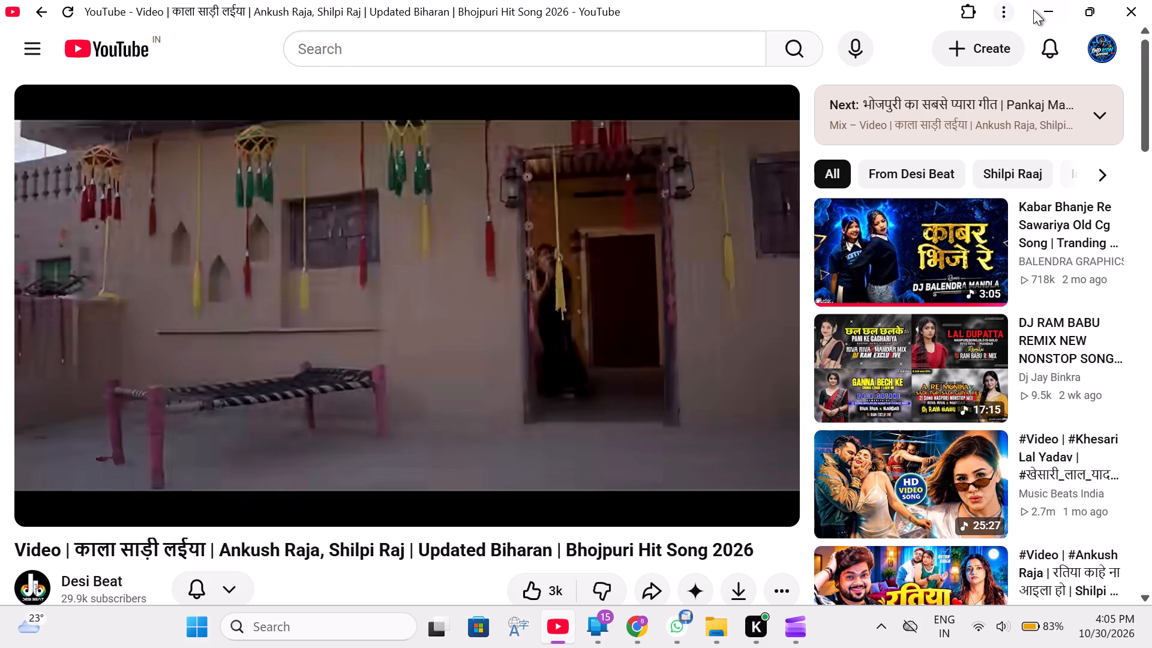
click(1040, 9)
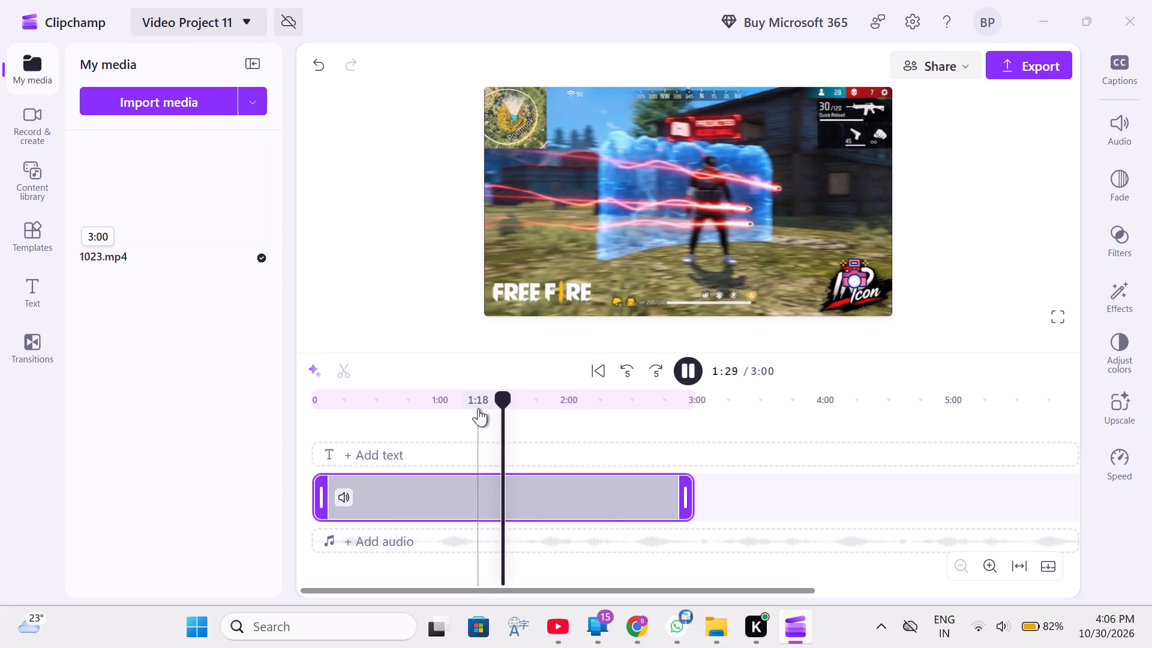
Move playback of the clip back to about 1:09, replay that moment repeatedly and pause at about 1:10.
click(478, 409)
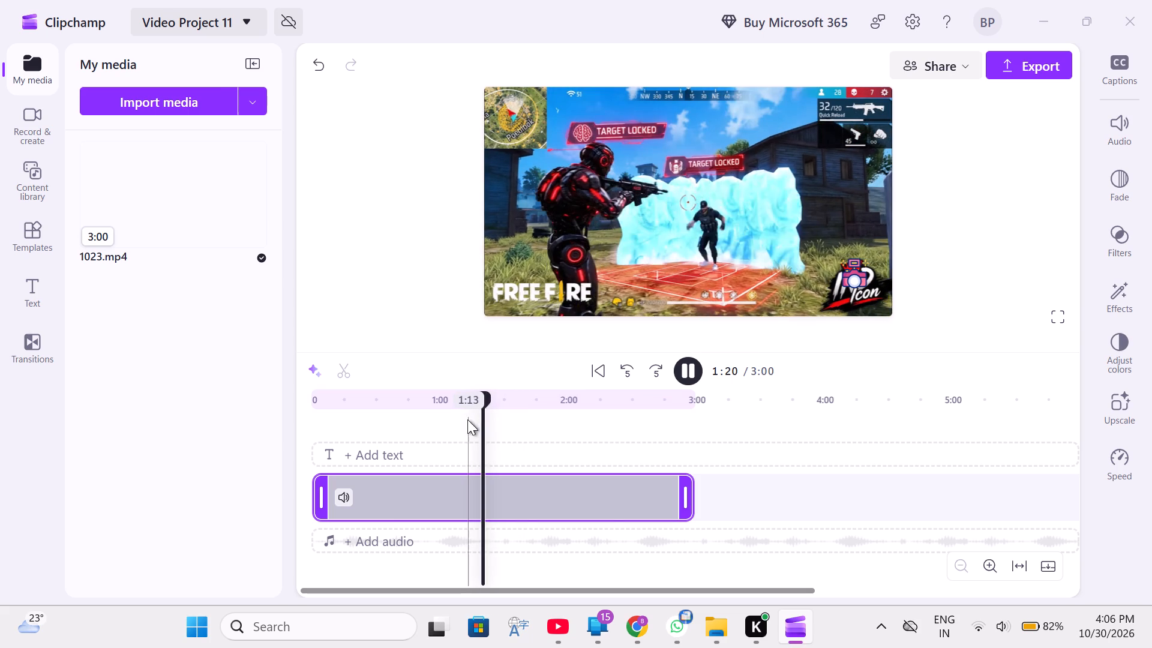
click(472, 419)
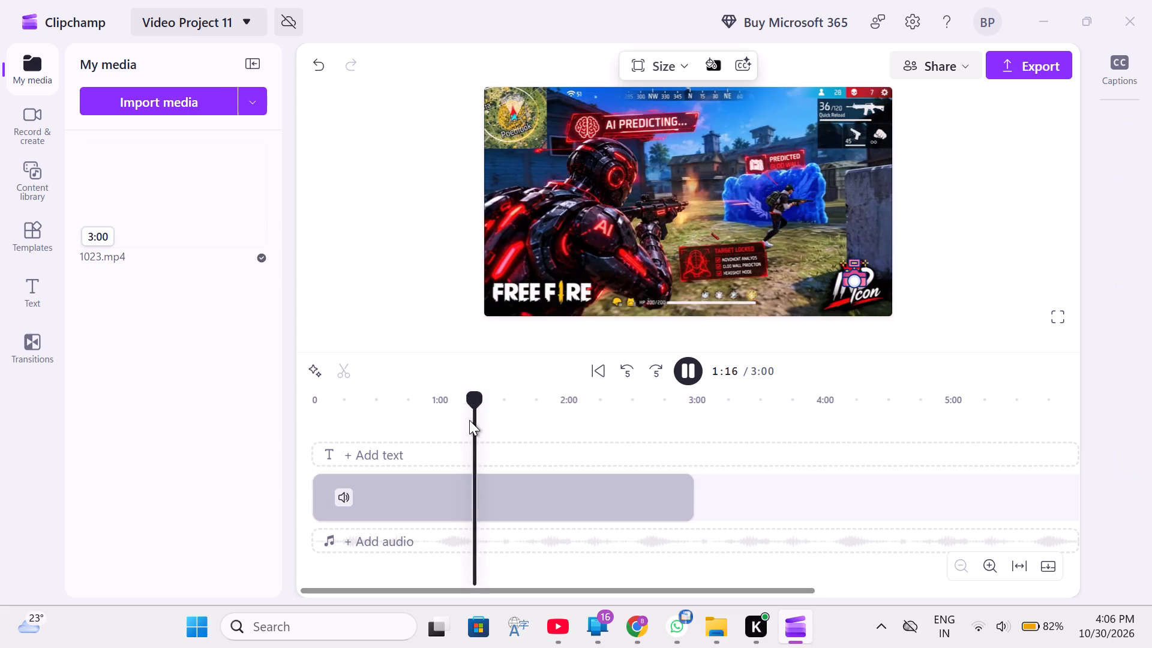
click(460, 422)
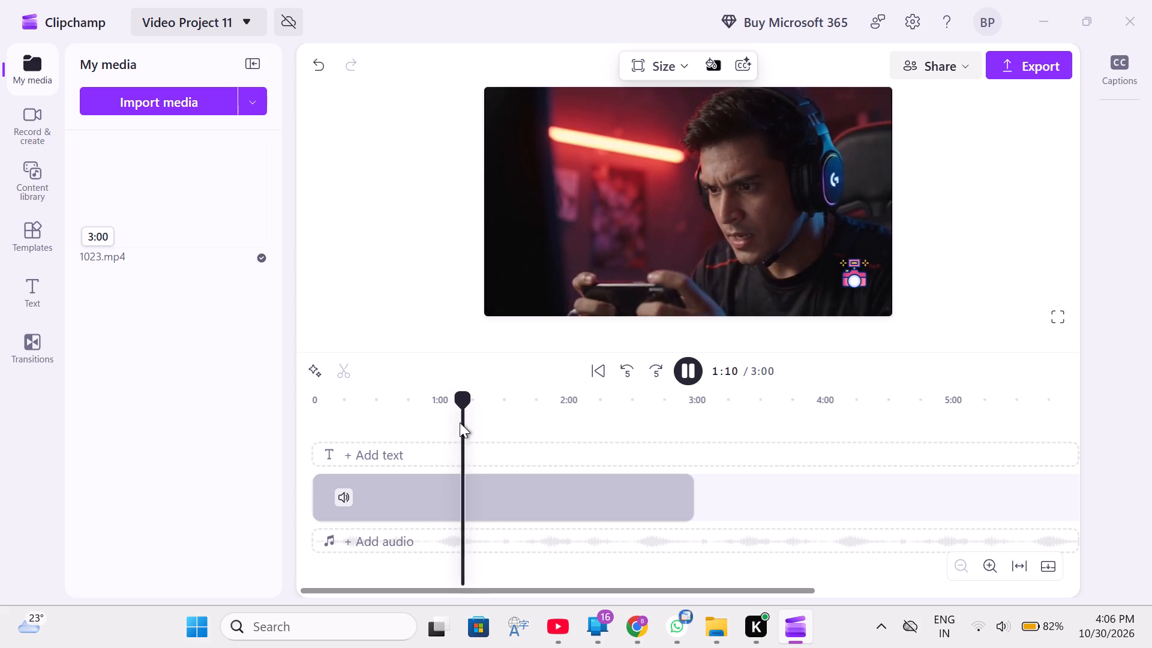
click(460, 422)
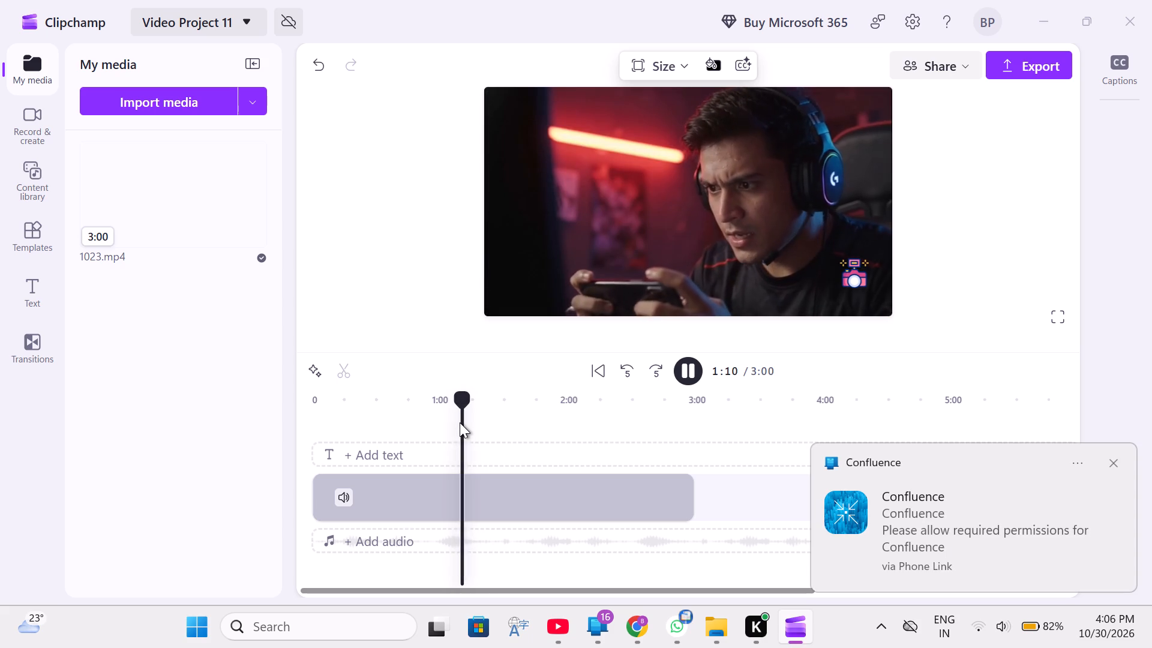
click(460, 422)
click(460, 422)
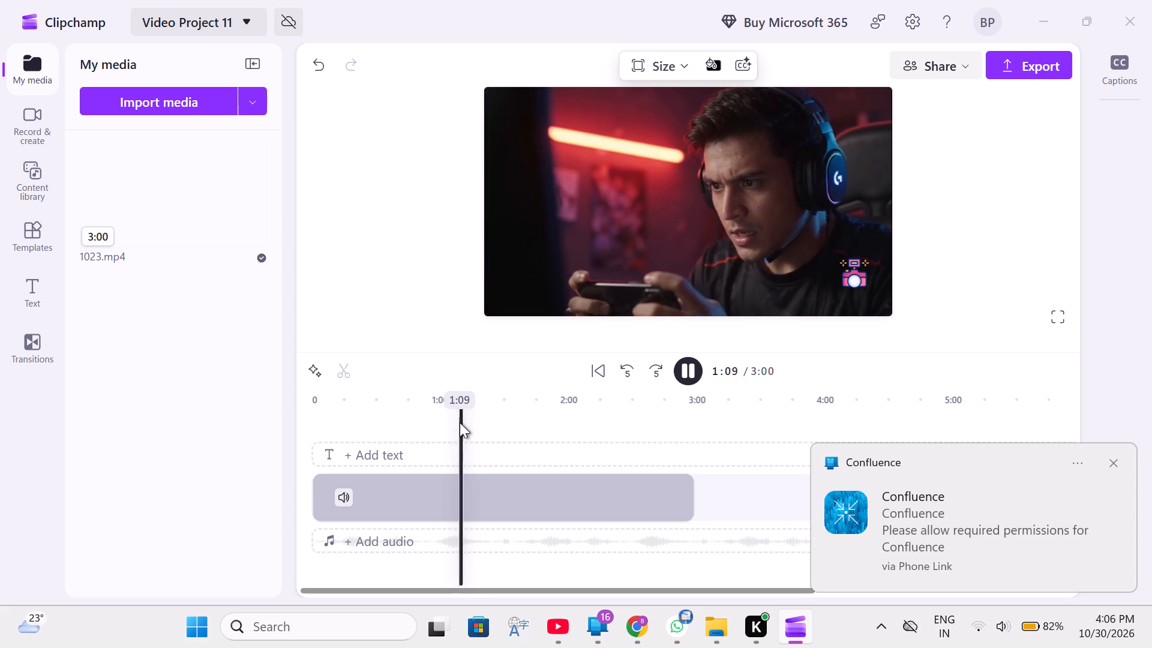
double_click(460, 422)
click(460, 422)
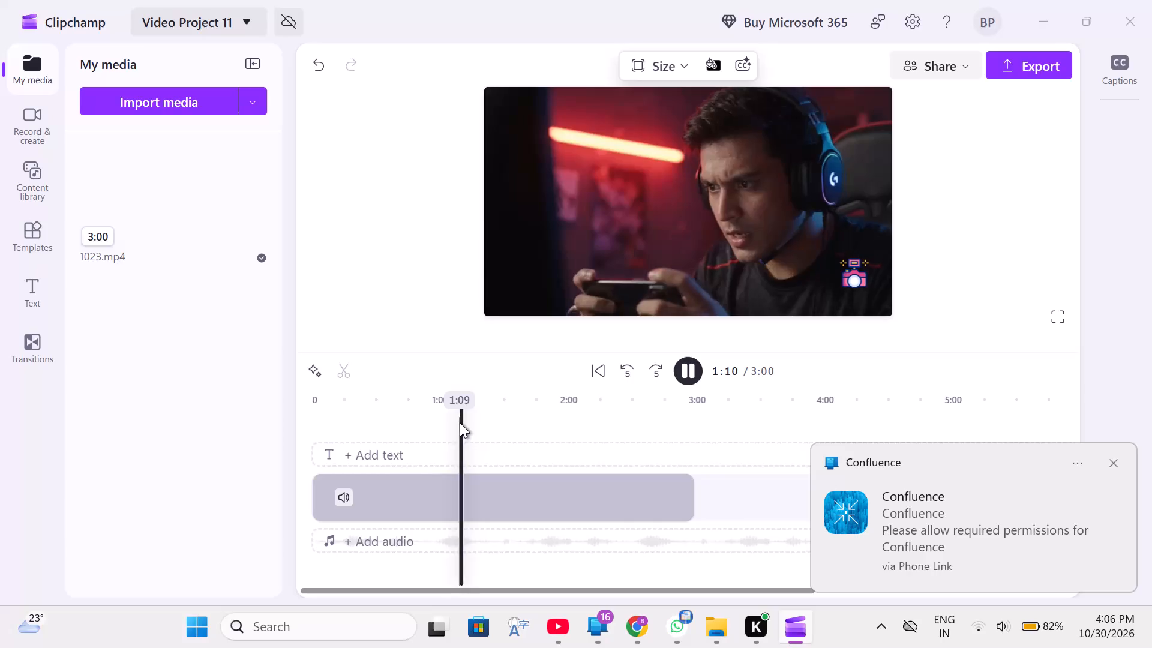
click(460, 422)
click(460, 422)
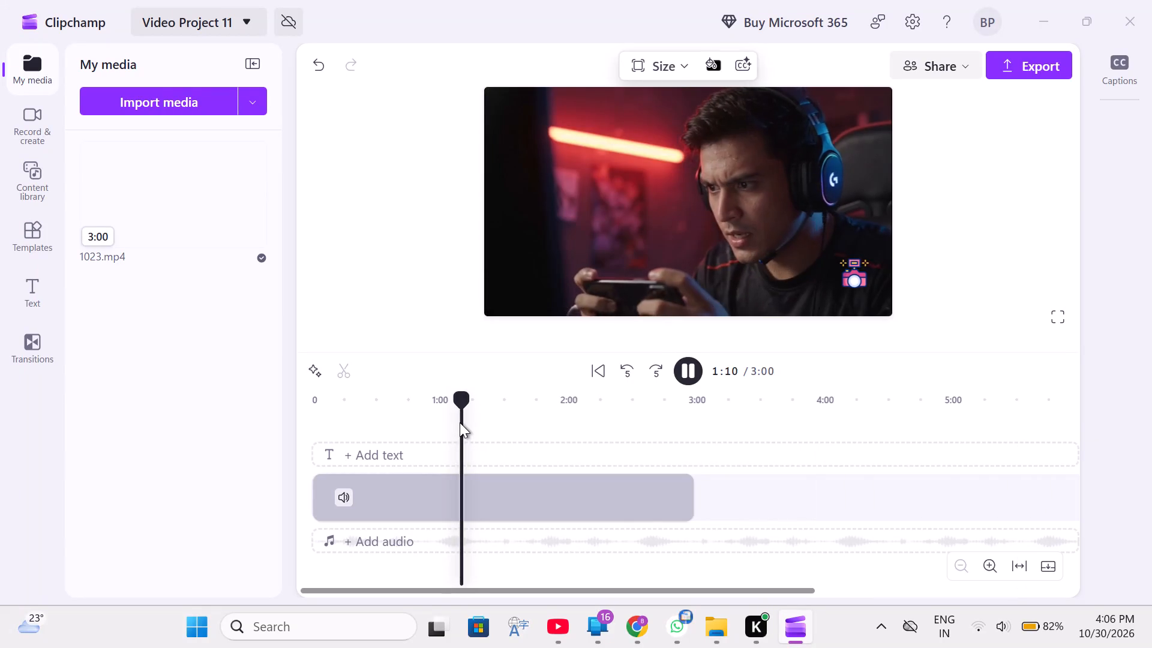
click(460, 422)
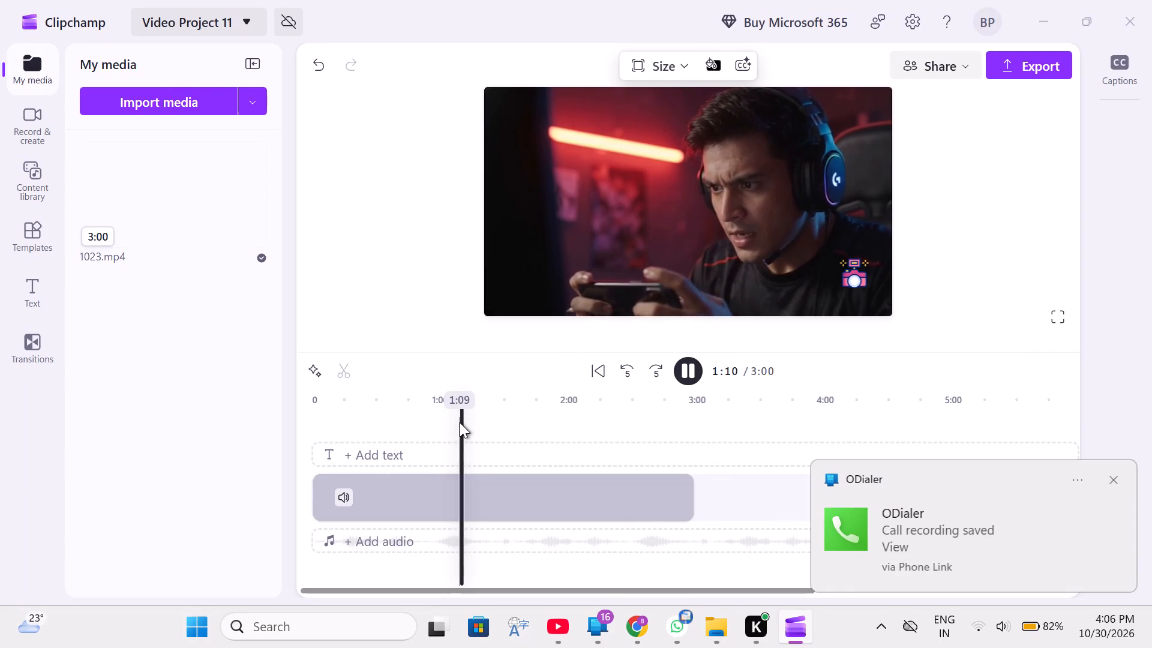
click(460, 422)
click(460, 422)
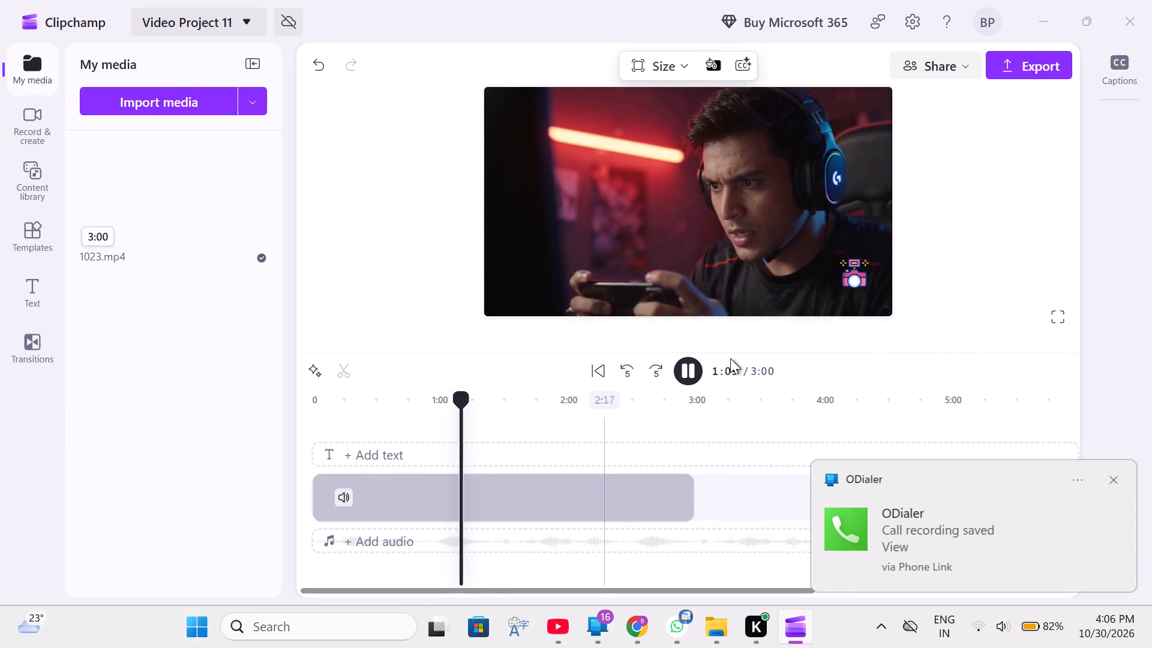
click(682, 370)
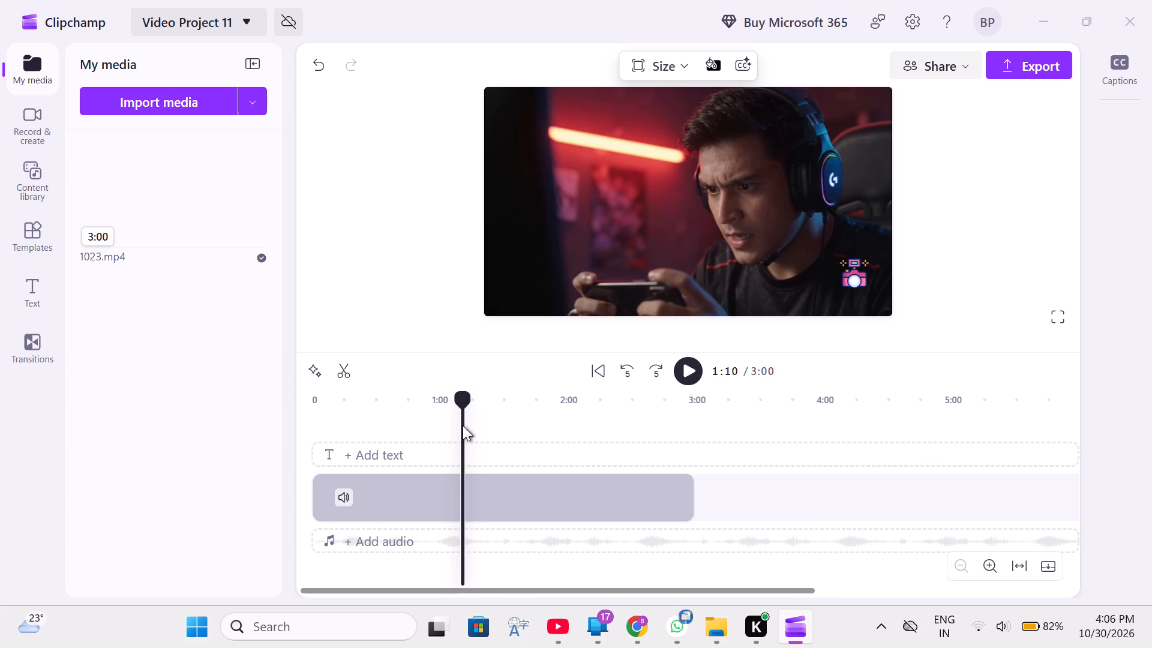
Split the 1023.mp4 clip at about 1:09, delete the part before the cut and close the gap it leaves.
click(460, 428)
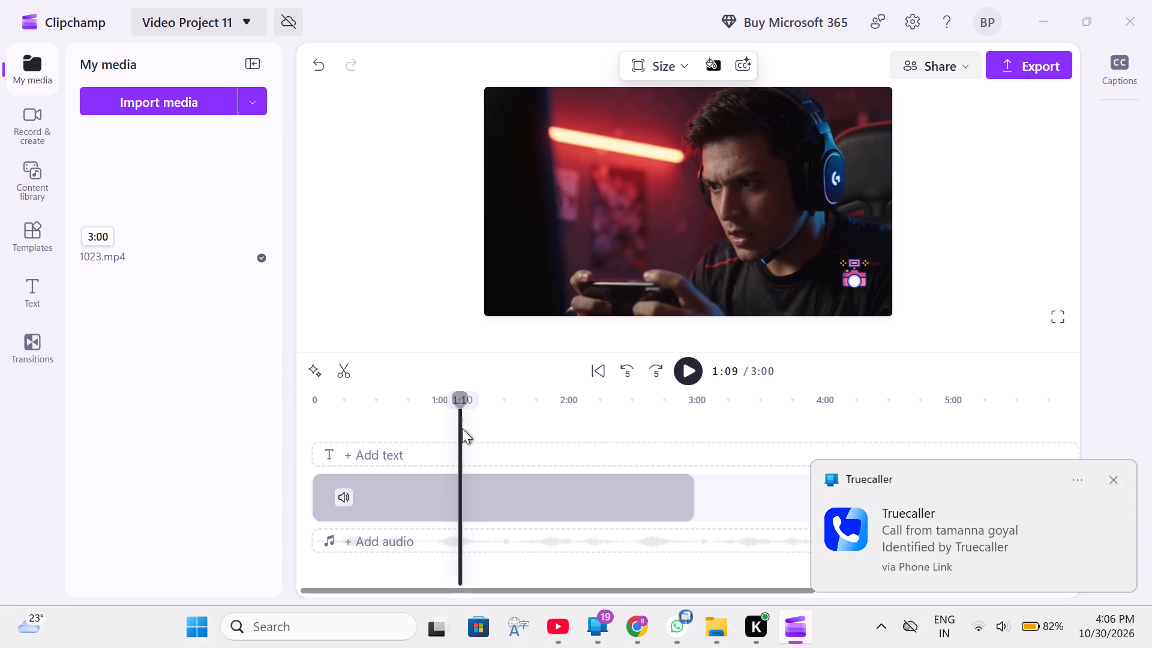
right_click(465, 500)
click(514, 250)
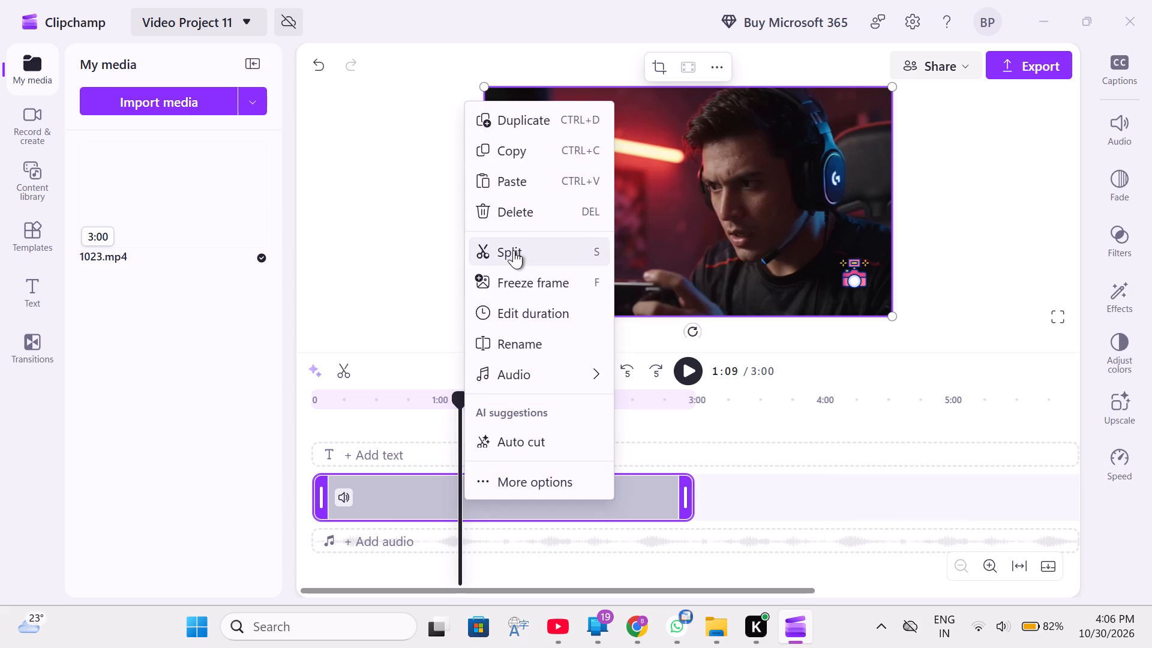
click(681, 366)
click(681, 365)
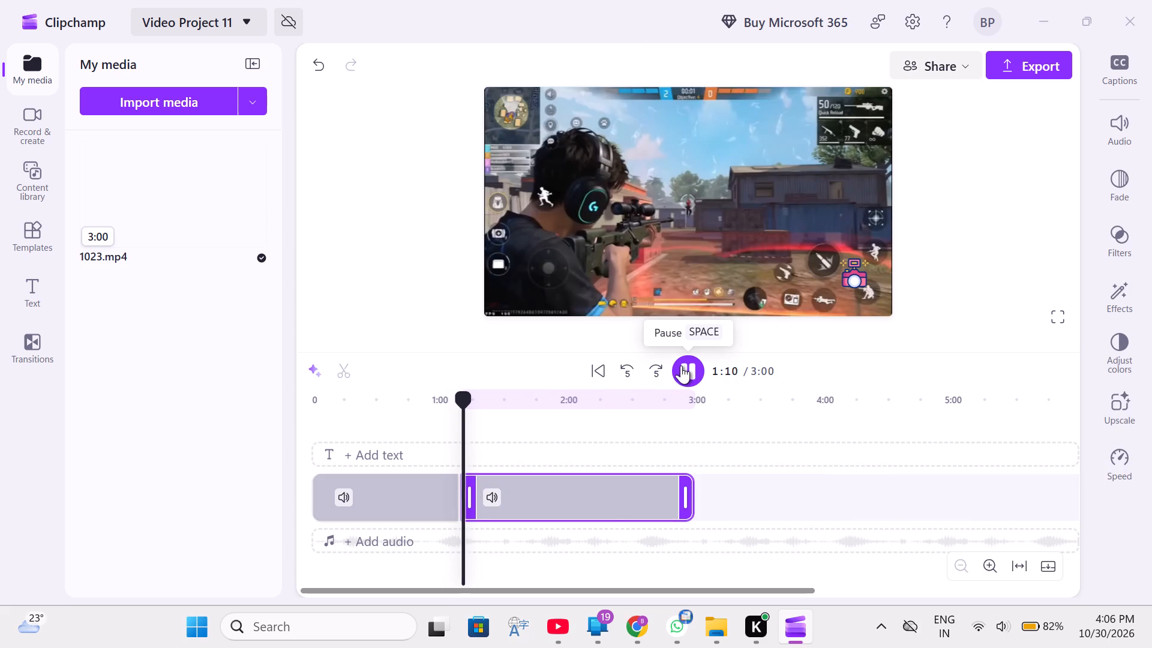
click(395, 500)
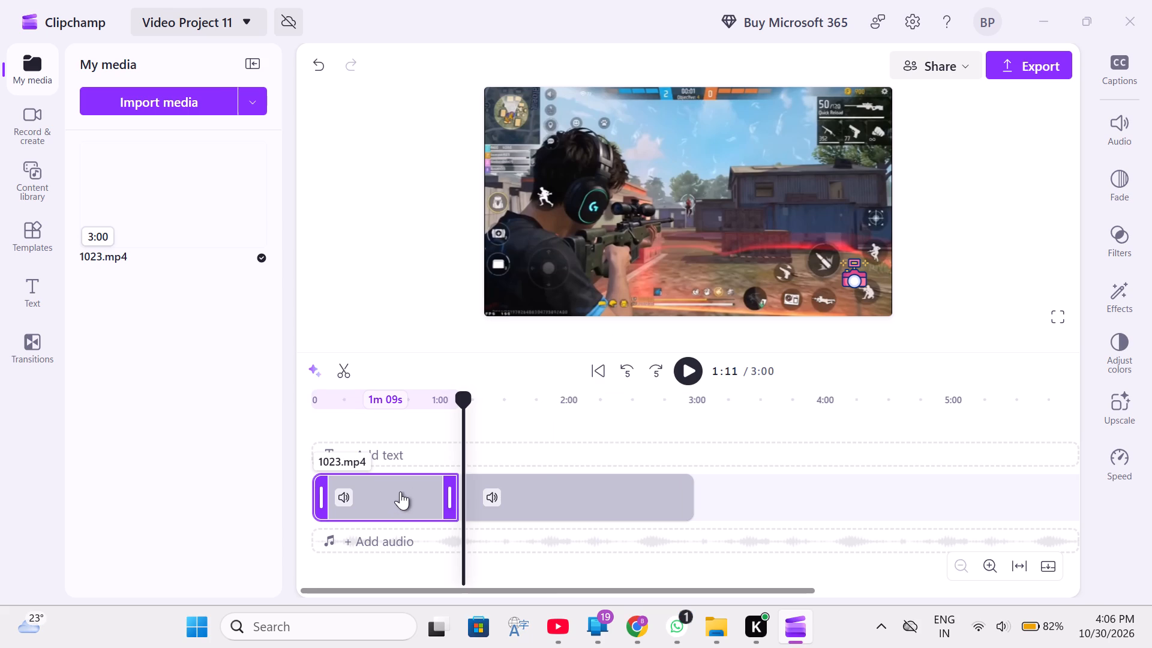
right_click(400, 491)
click(430, 208)
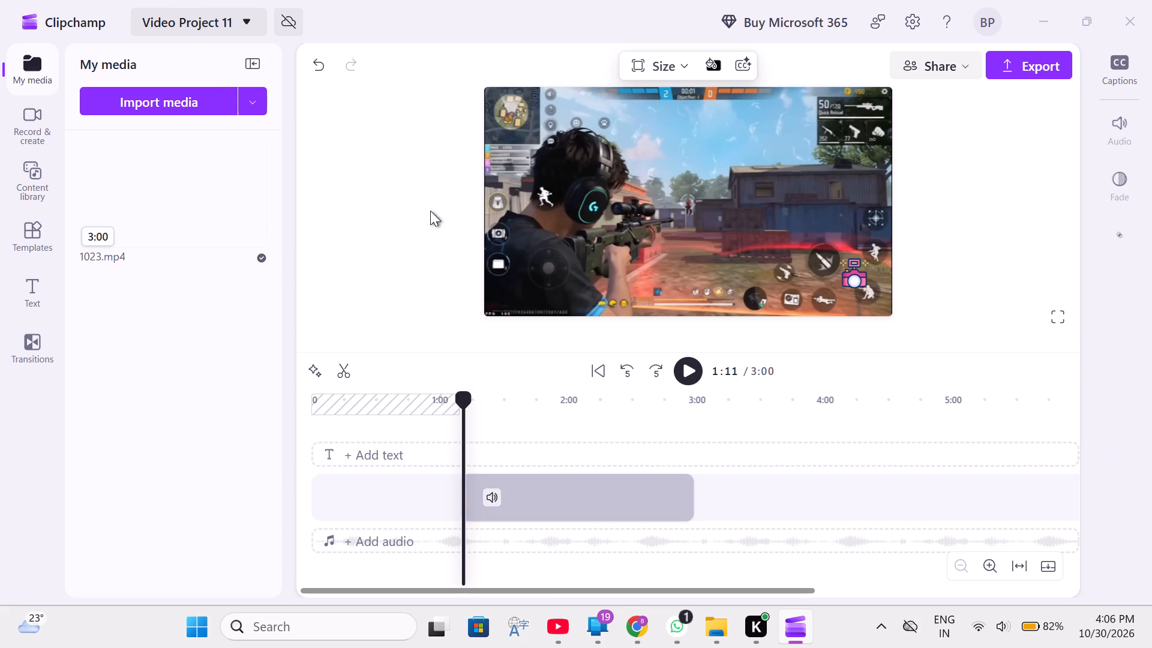
click(387, 489)
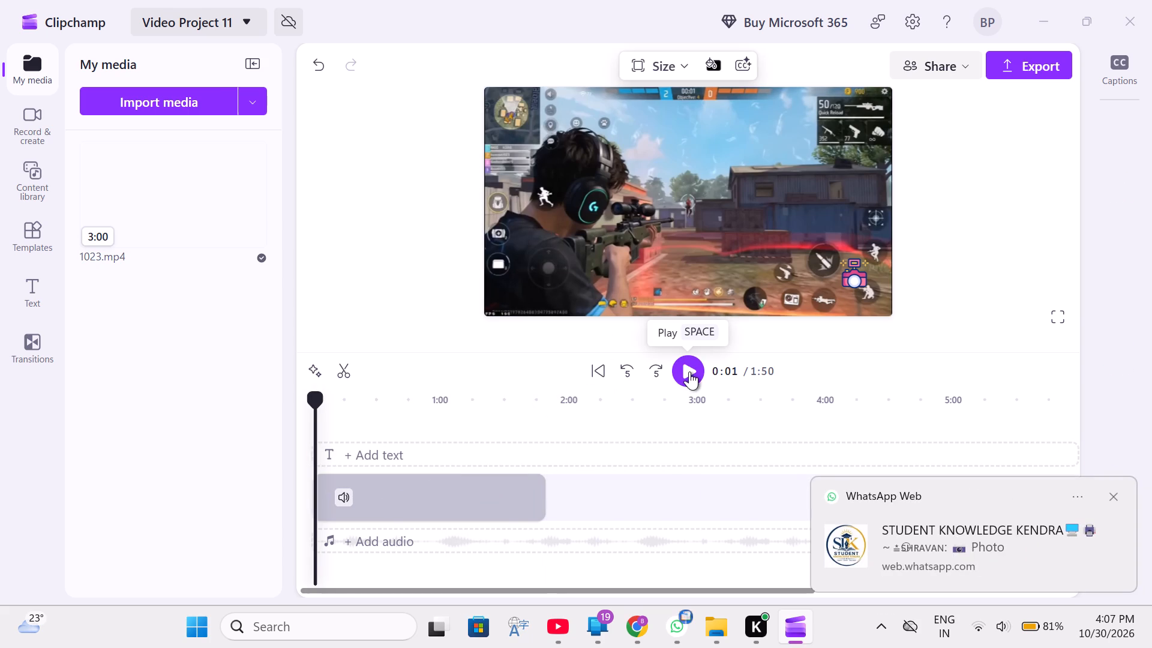
Play the remaining clip from the beginning to about 1:16 with pauses to look for an end point, and return to the start.
click(683, 373)
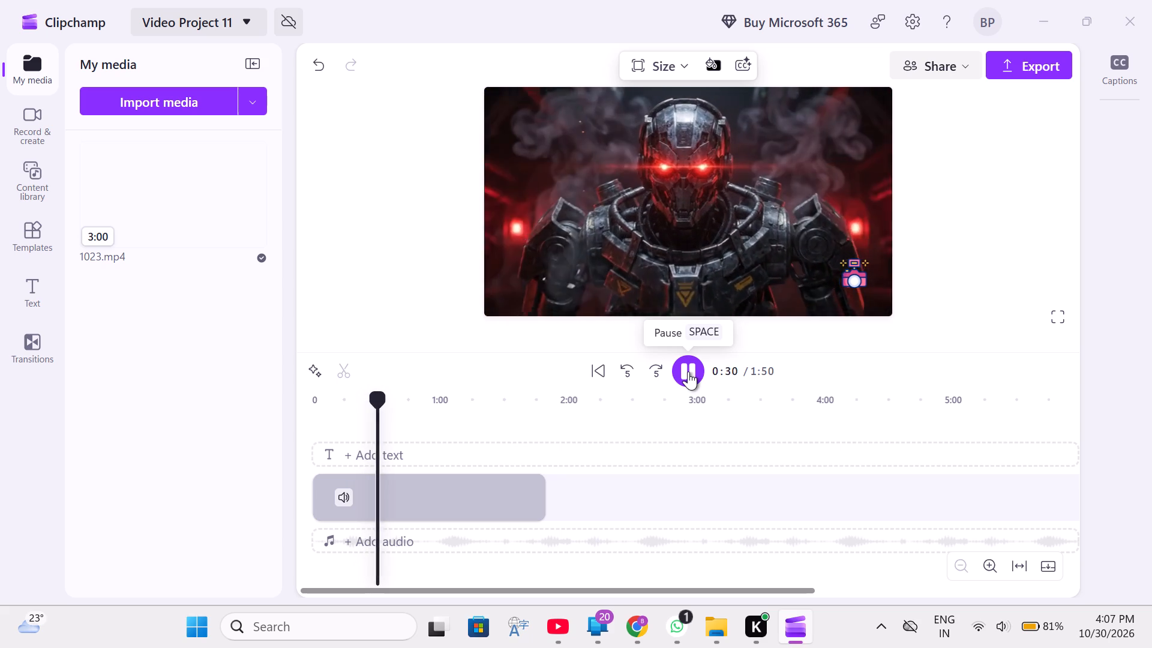
click(688, 371)
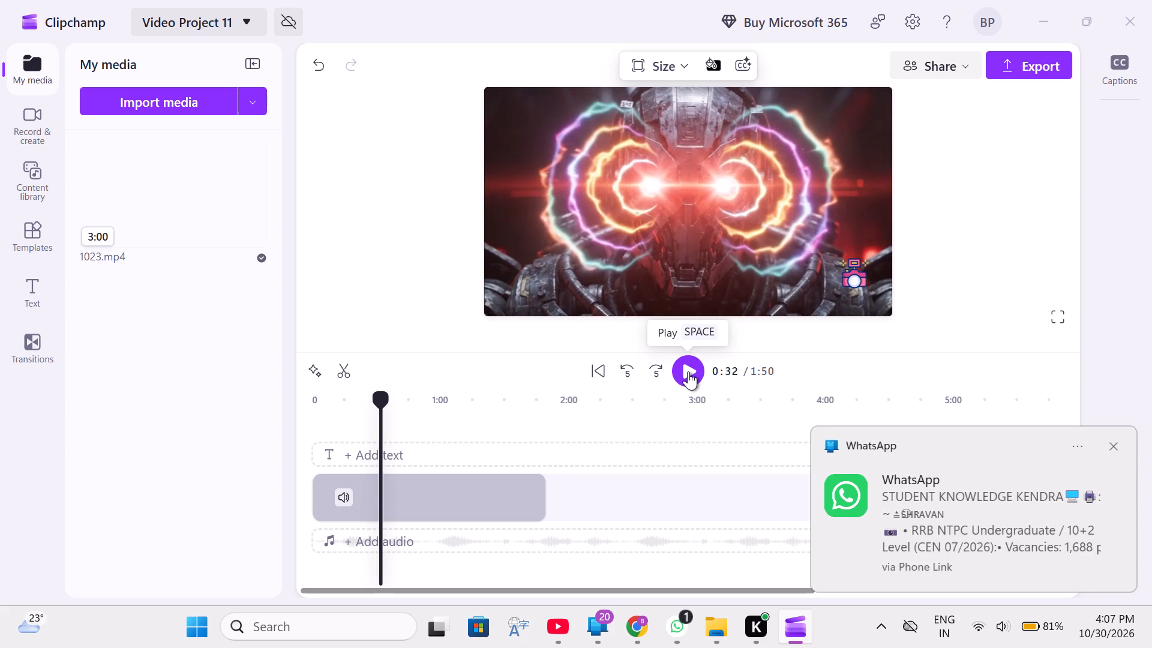
click(688, 371)
click(688, 371)
click(688, 371)
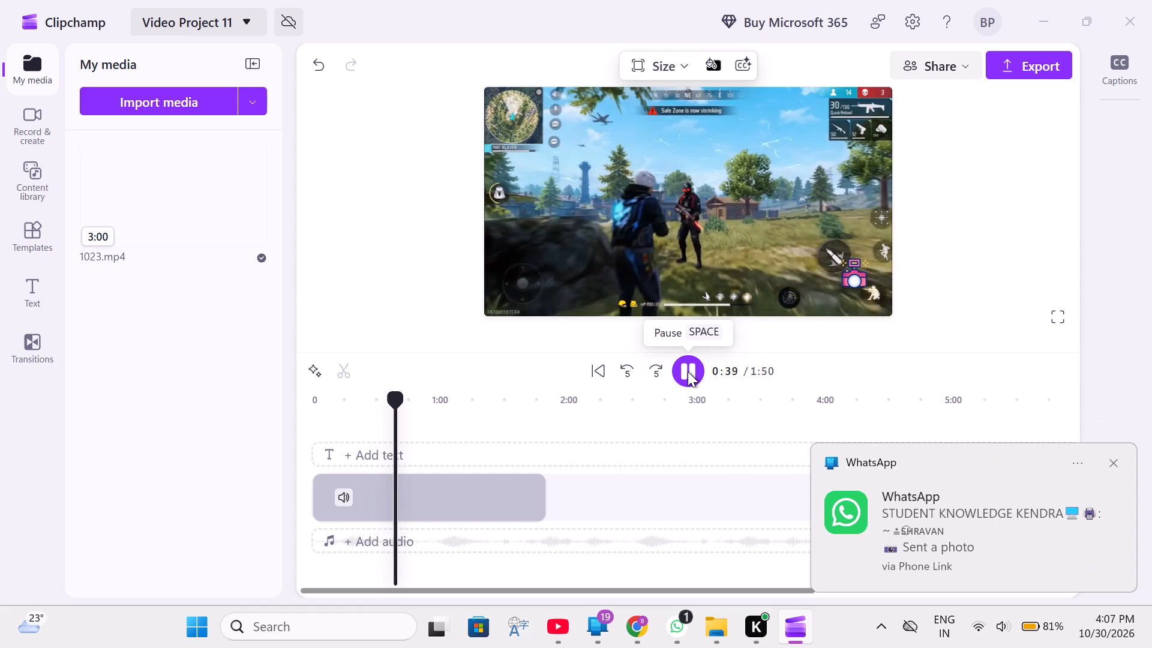
click(688, 371)
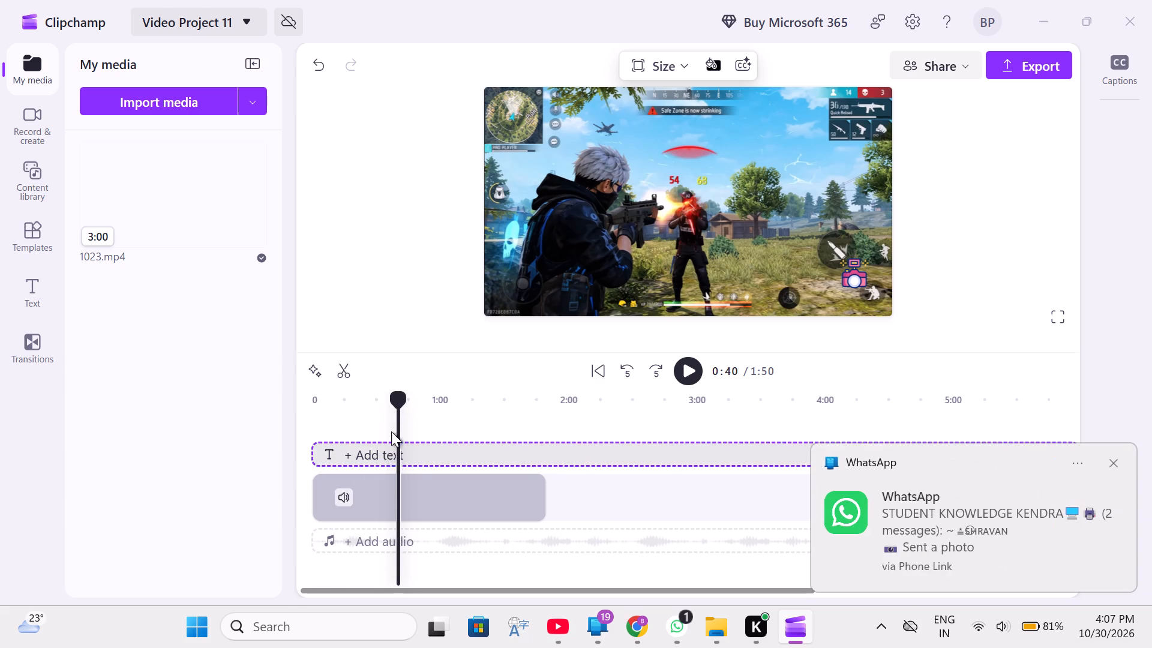
click(686, 371)
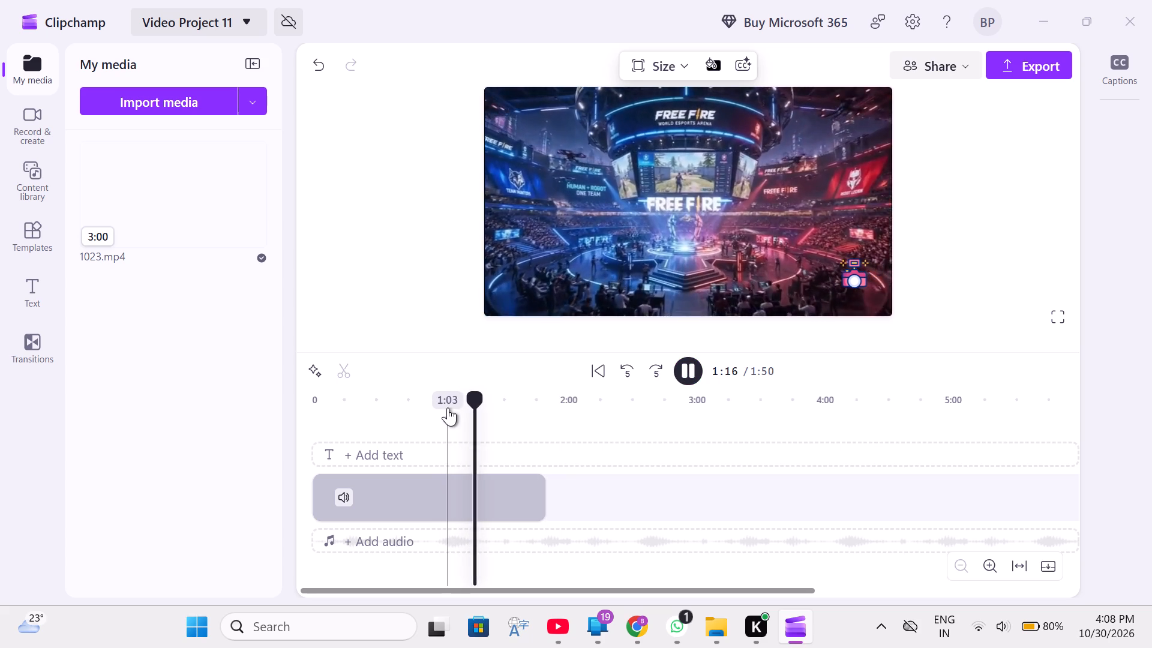
drag(472, 396, 280, 437)
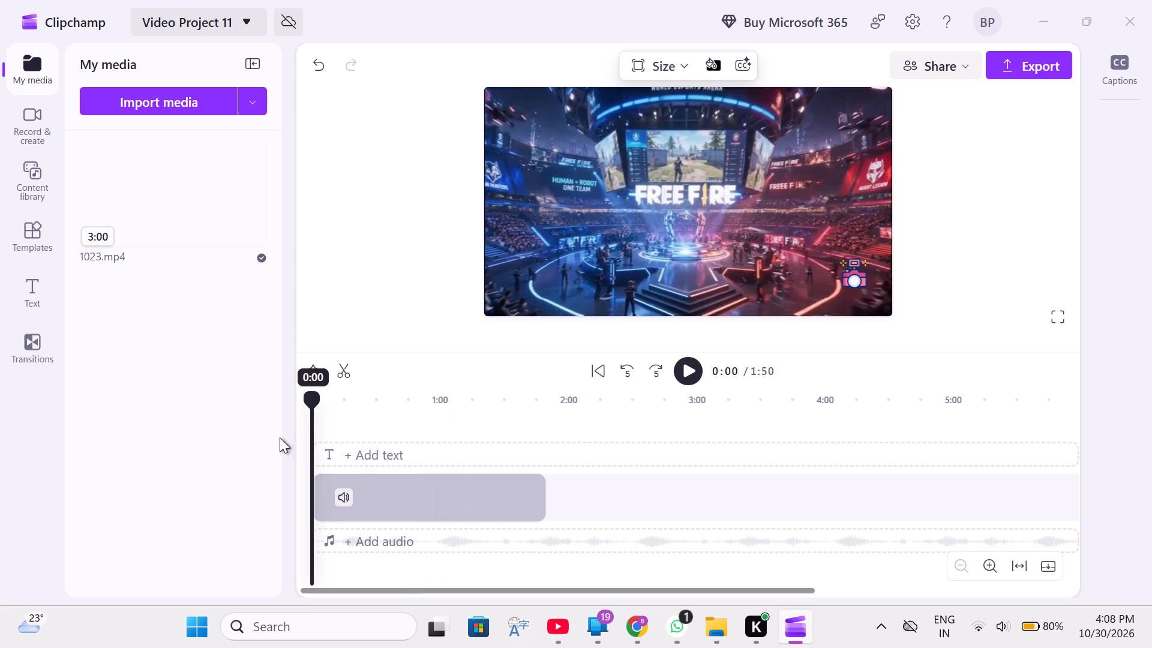
drag(280, 437, 270, 440)
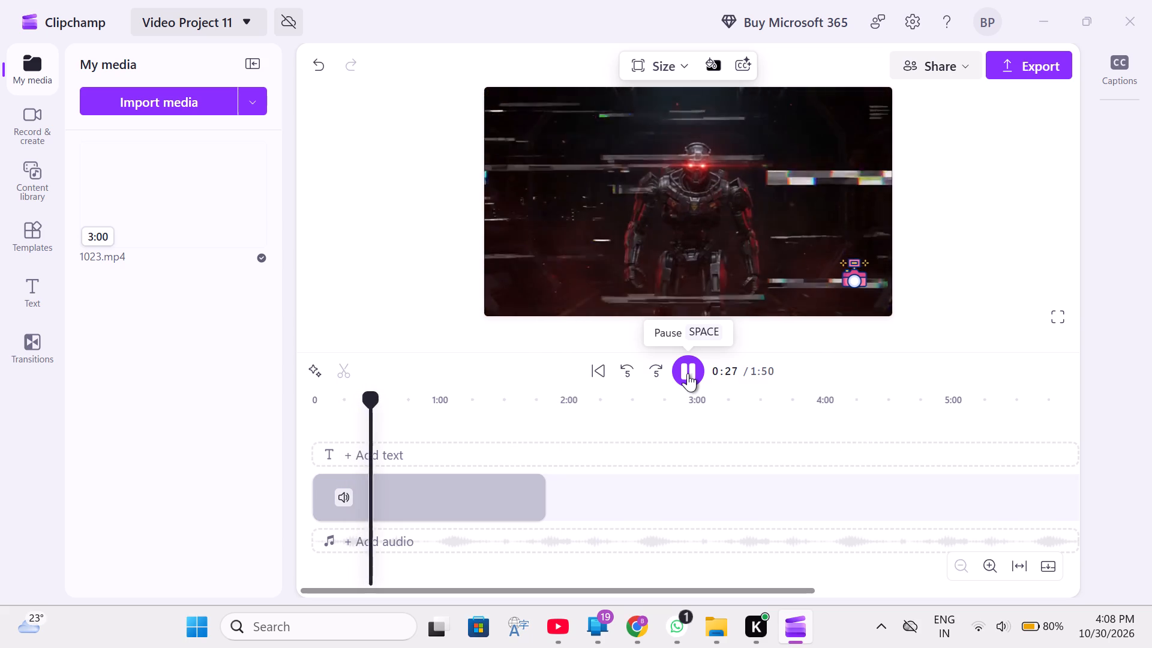
Stop playback at 0:29, split the clip there and delete the part after the cut.
click(688, 373)
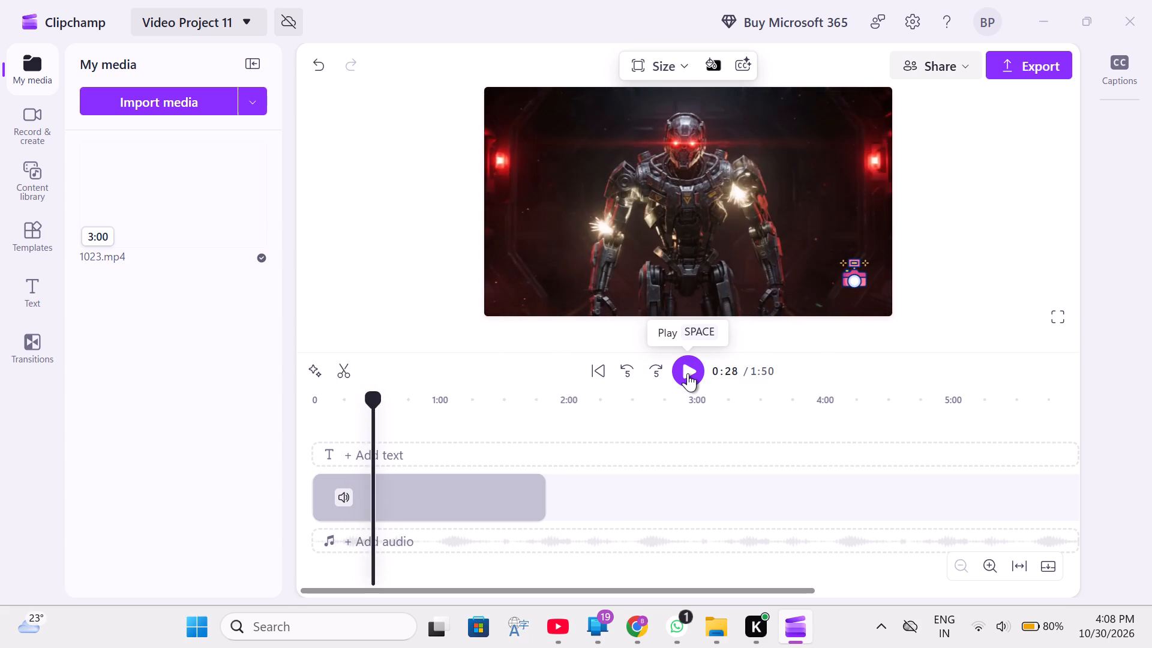
double_click(688, 373)
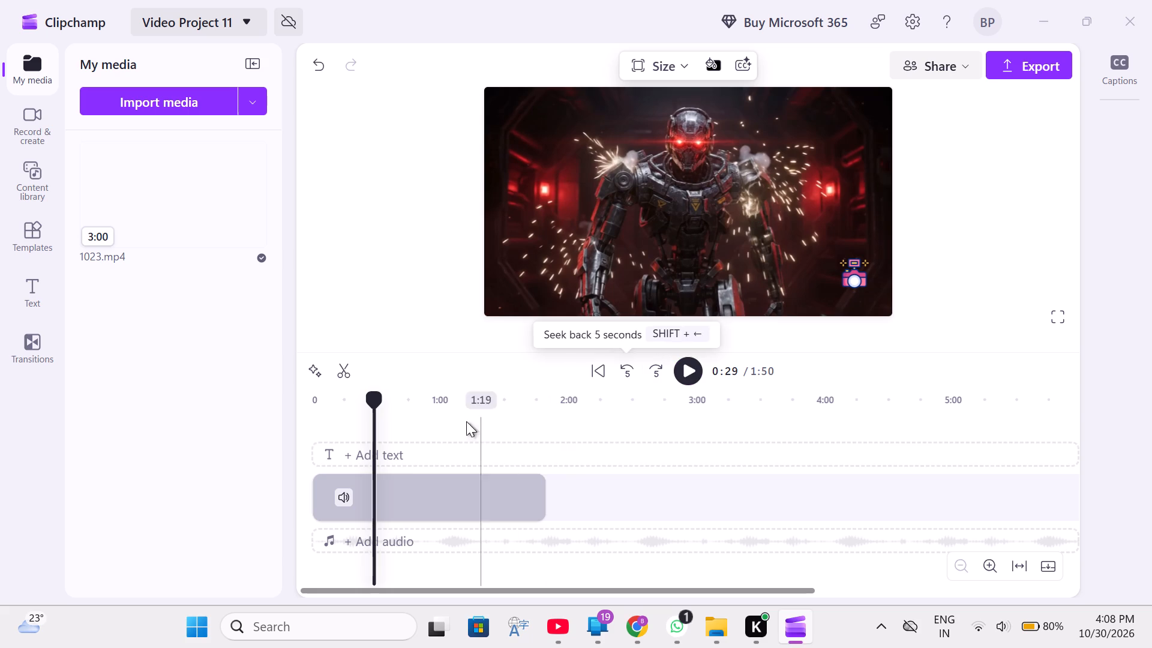
right_click(384, 503)
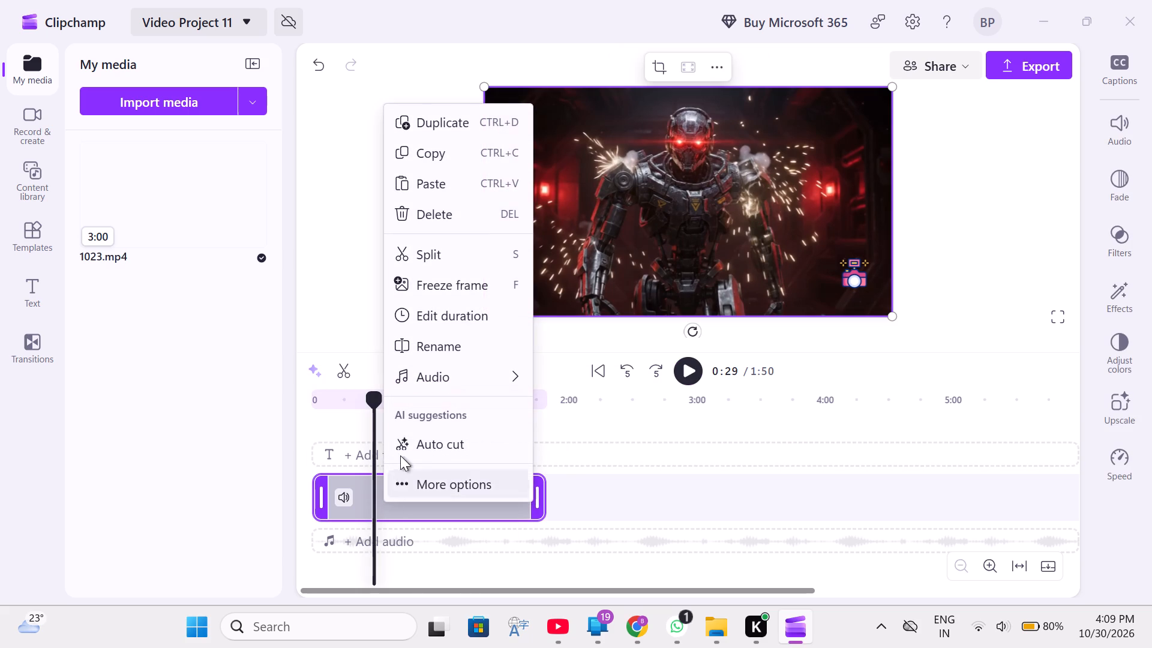
click(442, 260)
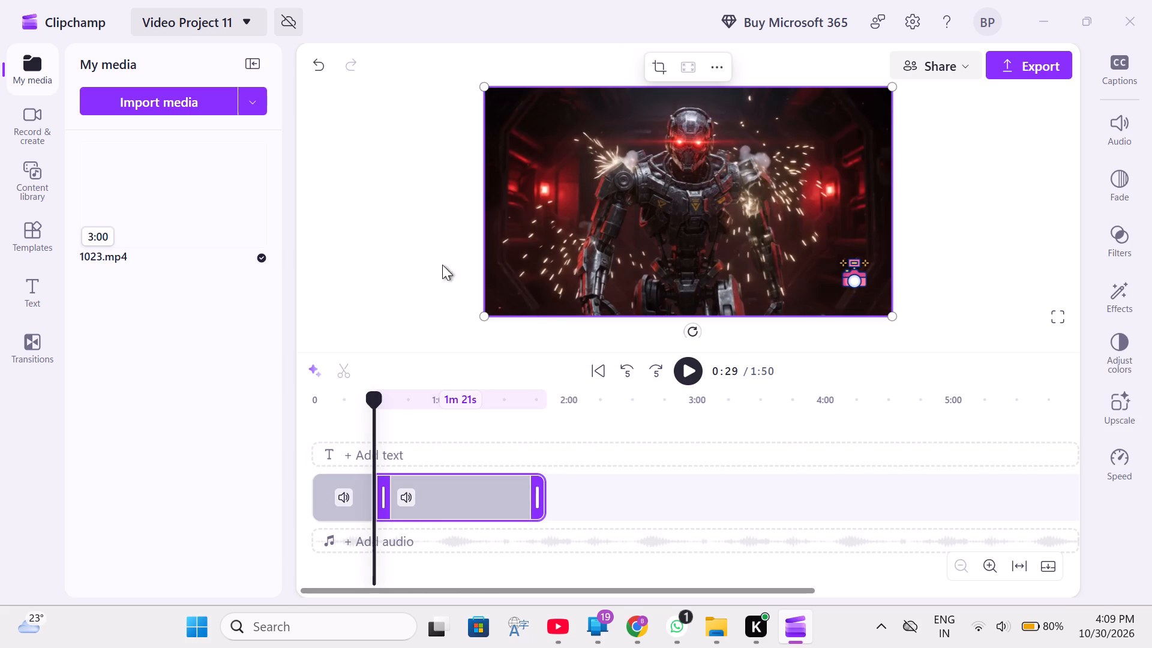
click(455, 493)
right_click(455, 493)
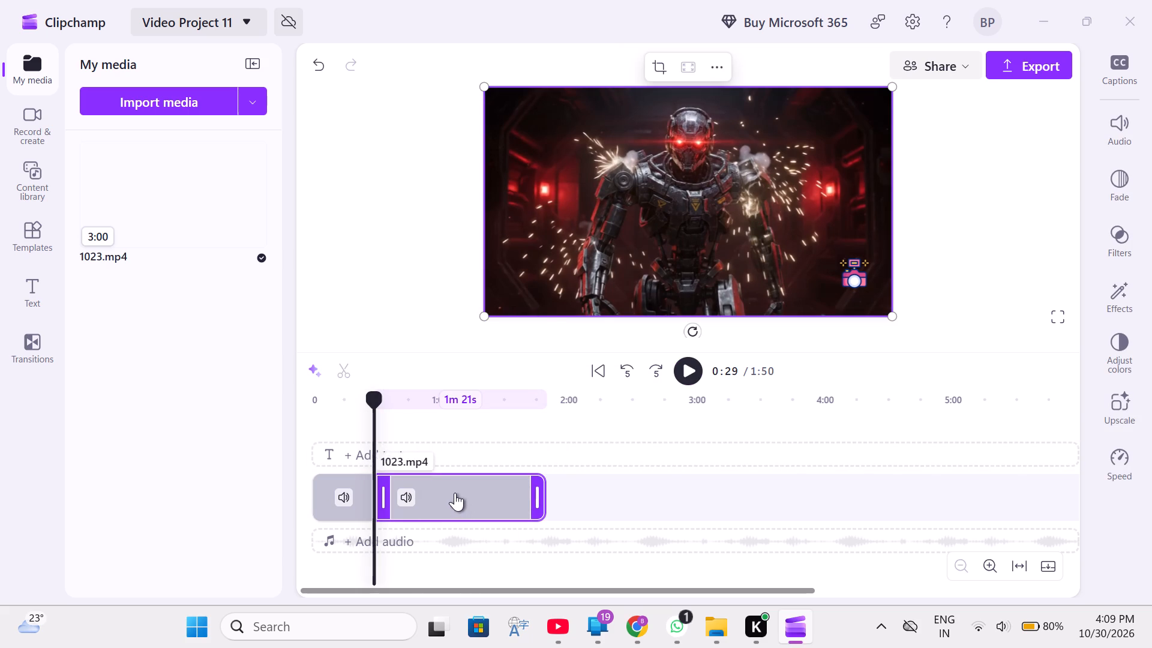
click(524, 212)
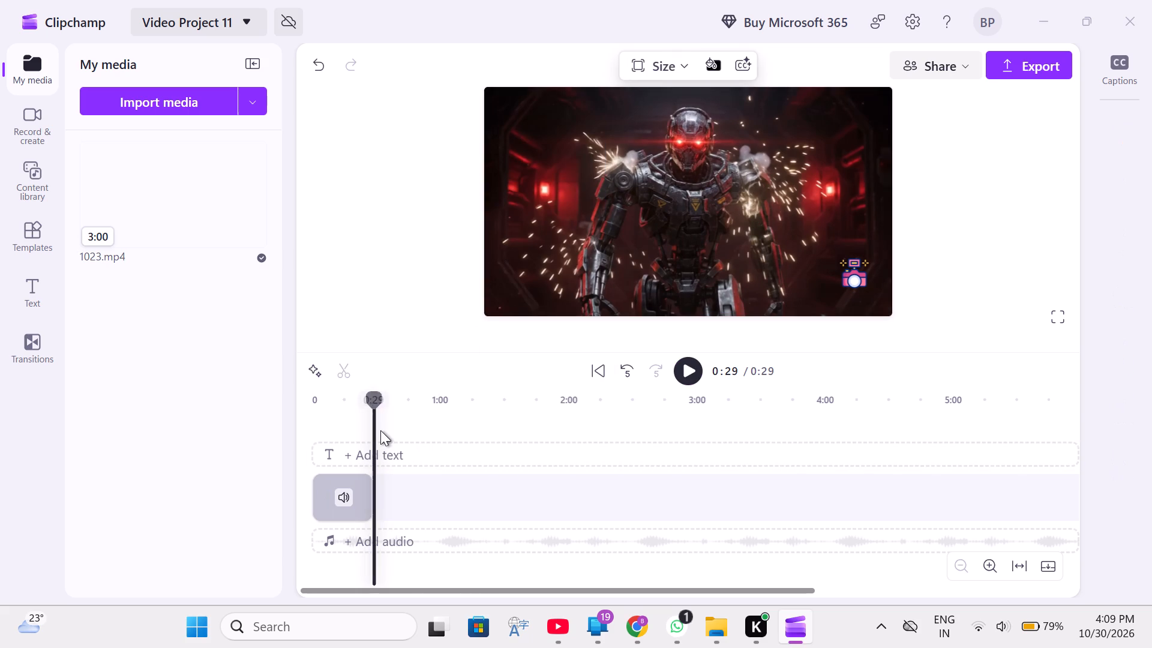
Return to the start of the video and change its aspect ratio to Vertical 9:16.
drag(377, 400, 301, 429)
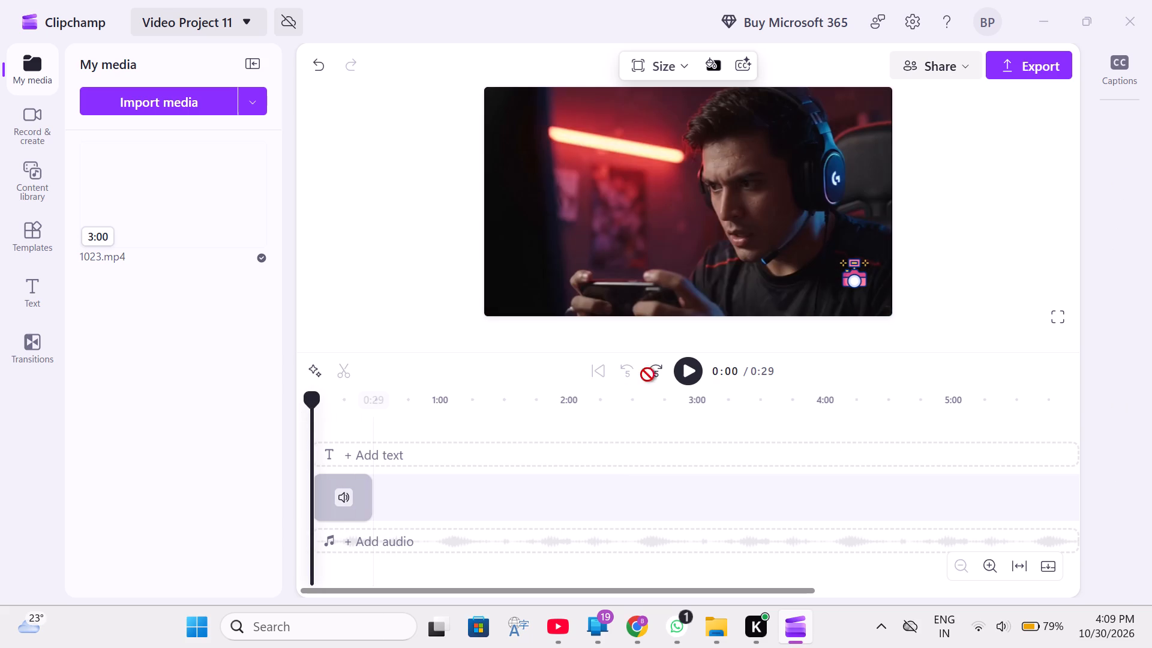
click(677, 367)
click(677, 367)
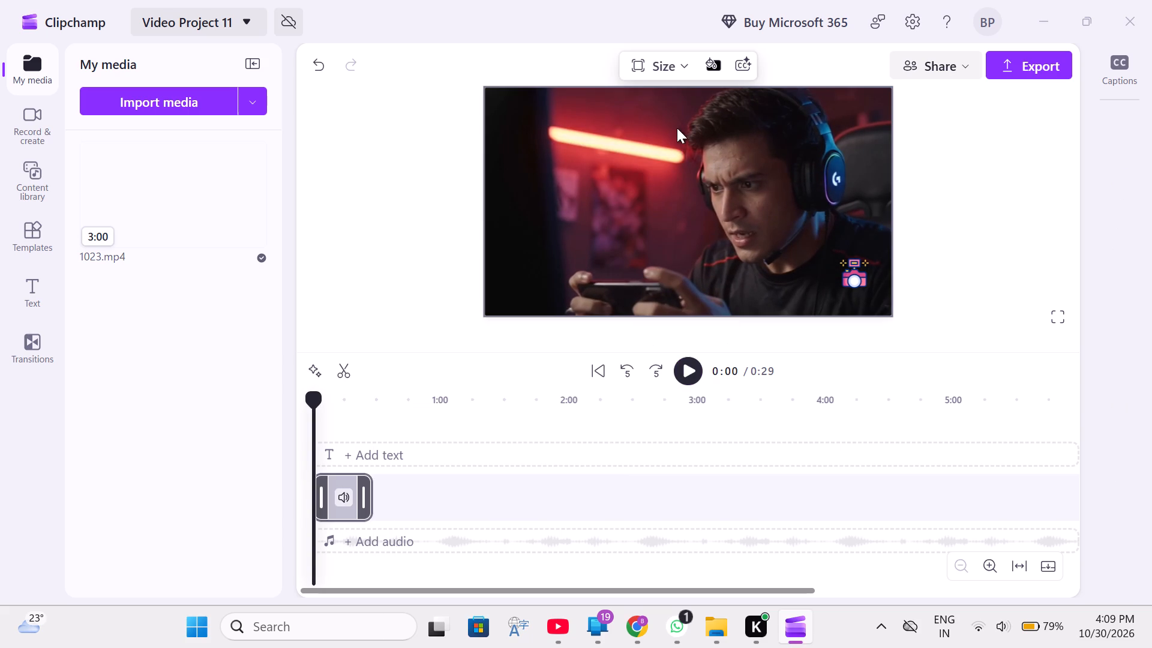
click(680, 62)
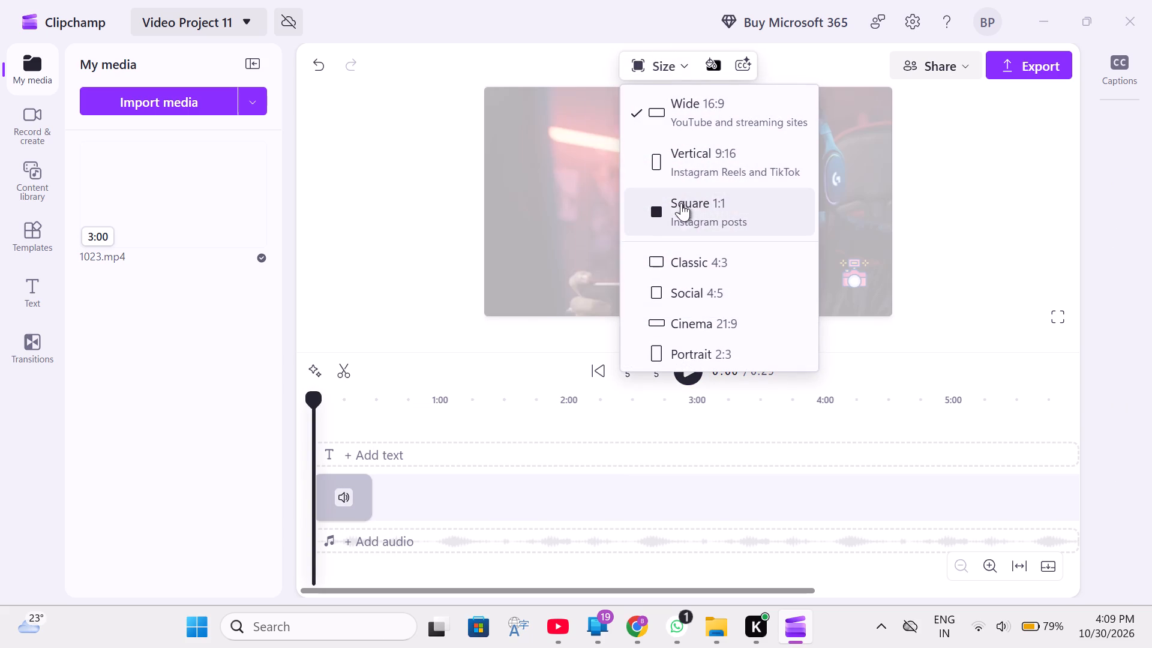
click(692, 168)
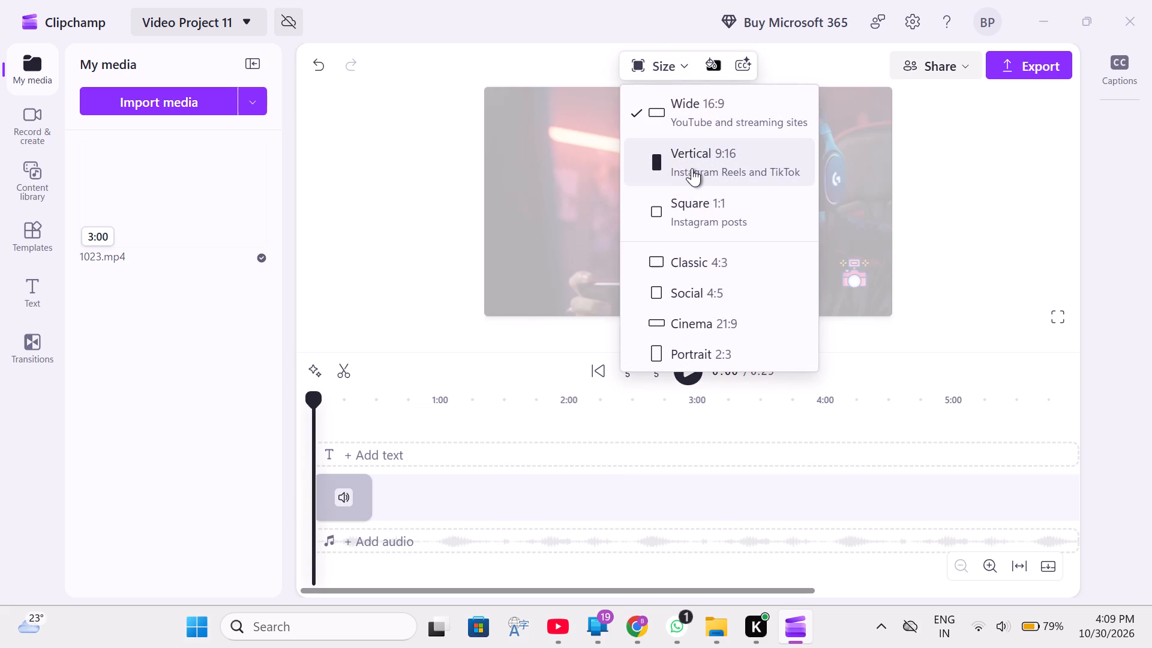
click(680, 62)
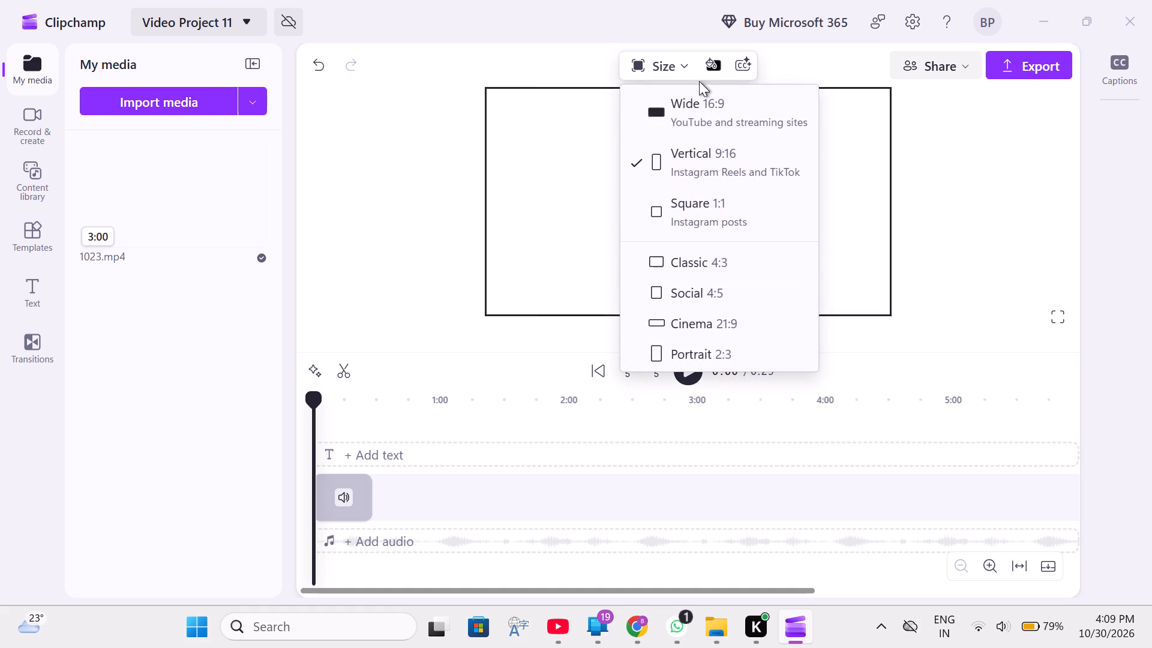
click(508, 174)
Make the clip fill the whole vertical frame.
click(647, 193)
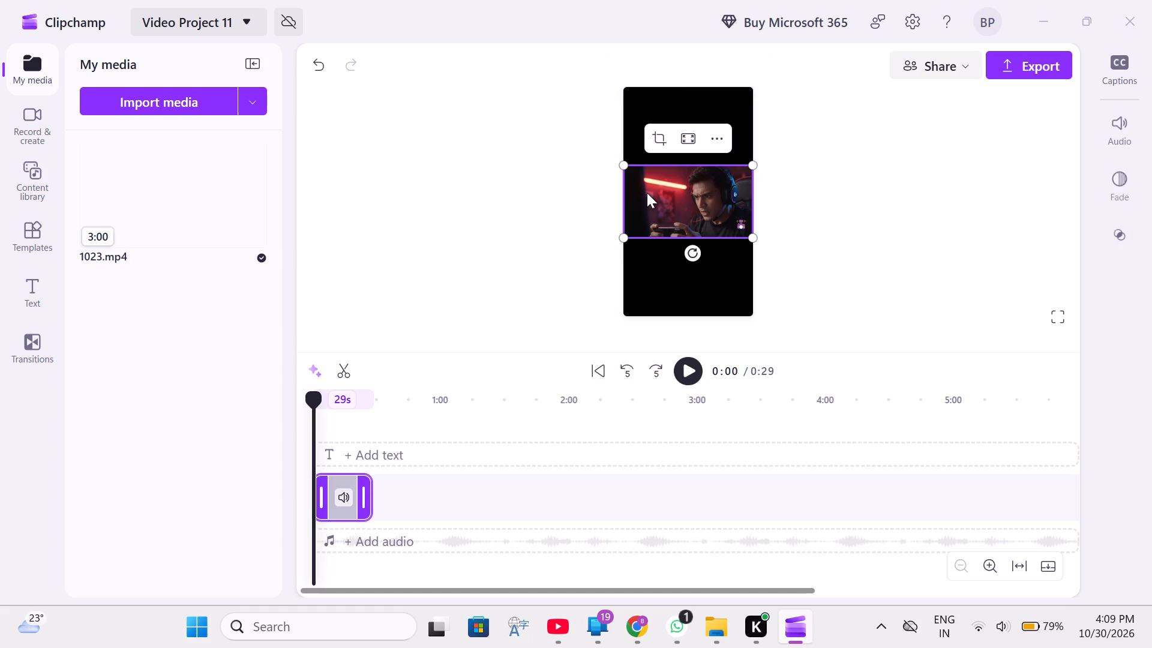
click(680, 136)
Play the filled vertical video to about 0:14, return to the beginning and replay it to check the framing.
click(691, 374)
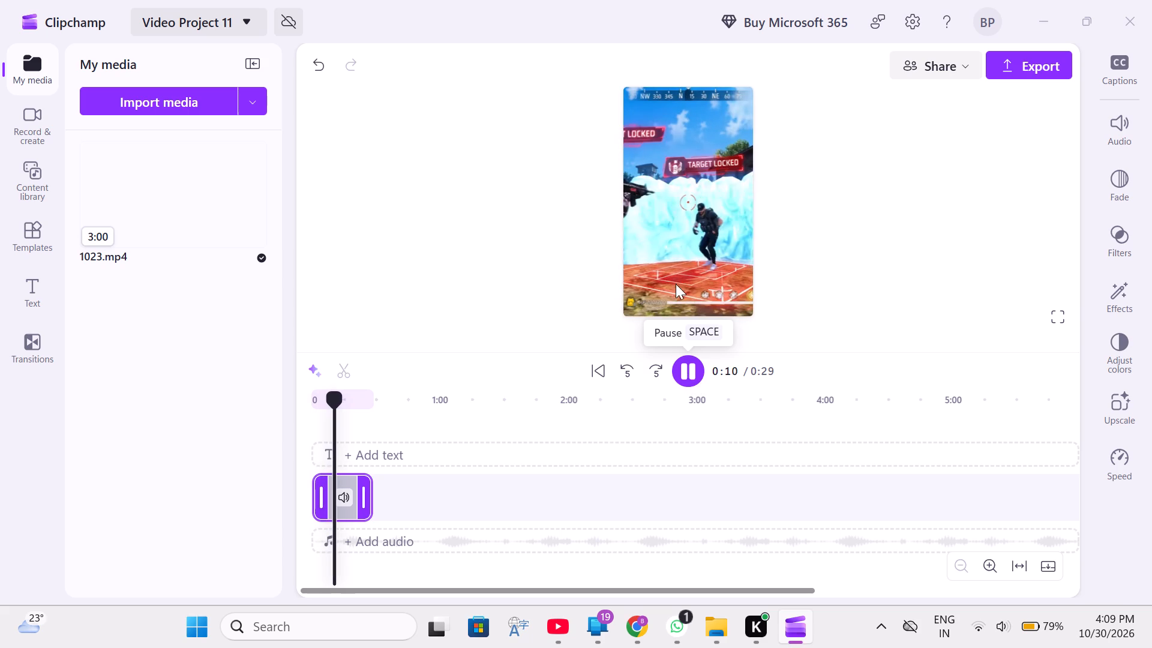
drag(681, 168, 693, 175)
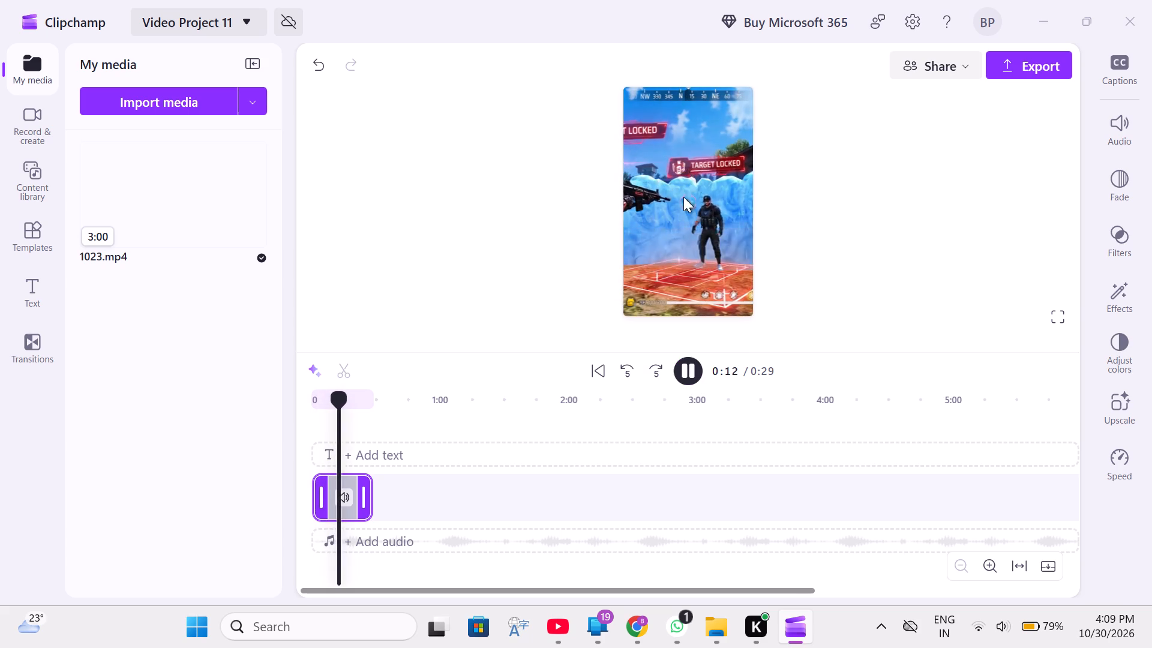
click(683, 199)
drag(683, 199, 699, 210)
click(697, 130)
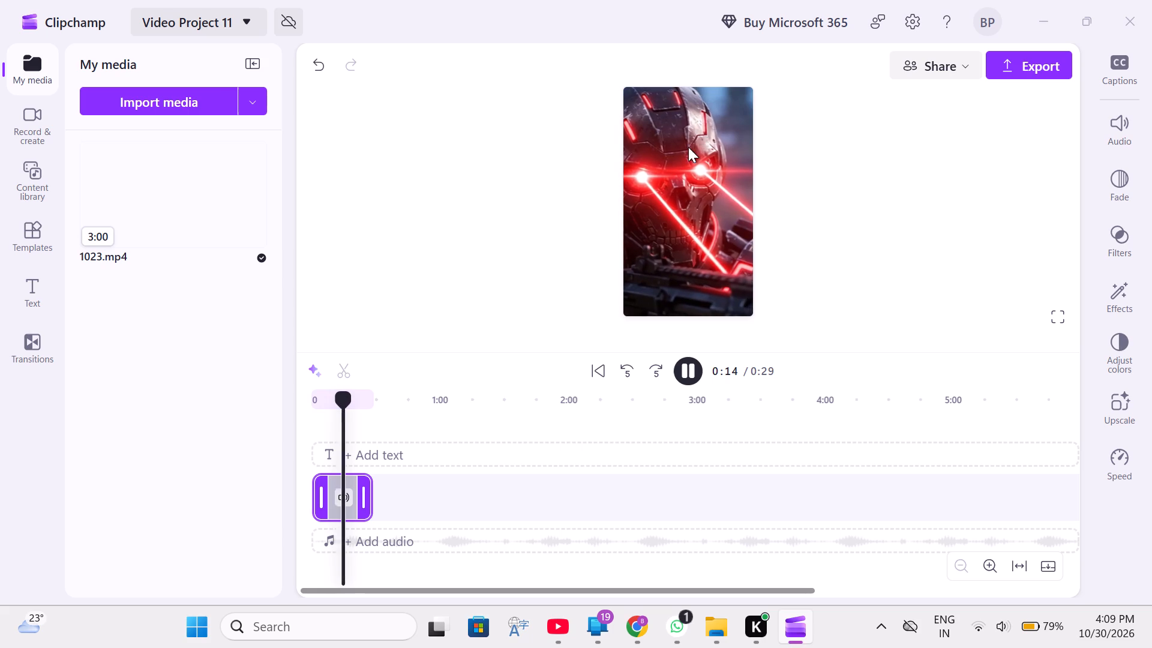
drag(350, 403, 281, 436)
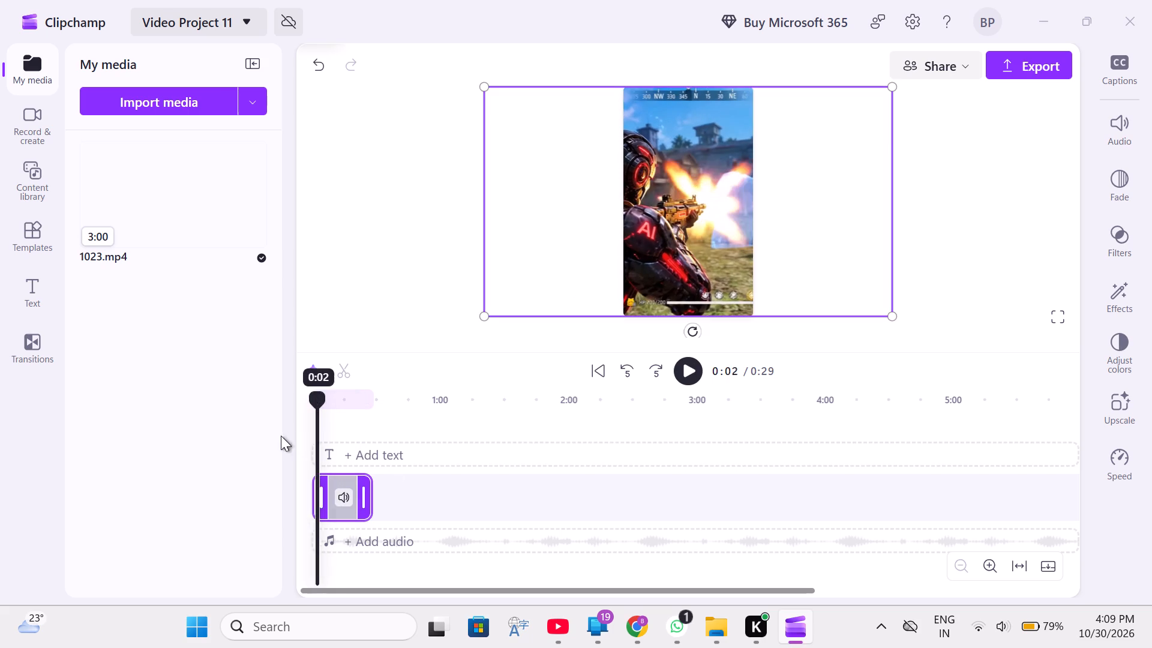
drag(281, 436, 278, 437)
click(688, 360)
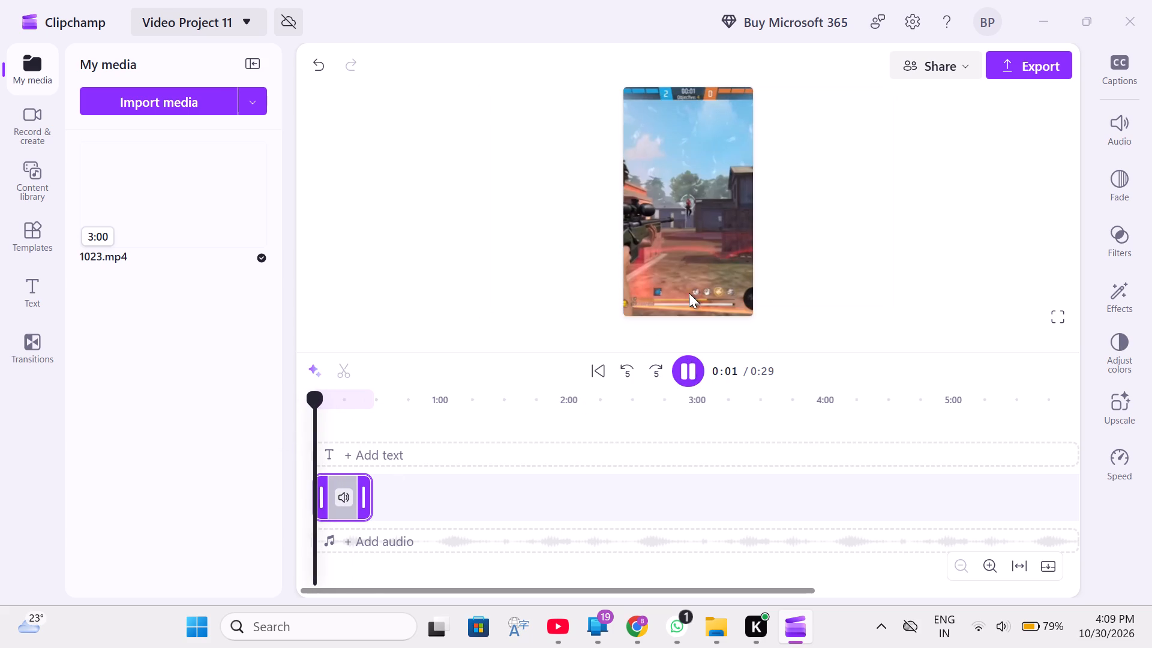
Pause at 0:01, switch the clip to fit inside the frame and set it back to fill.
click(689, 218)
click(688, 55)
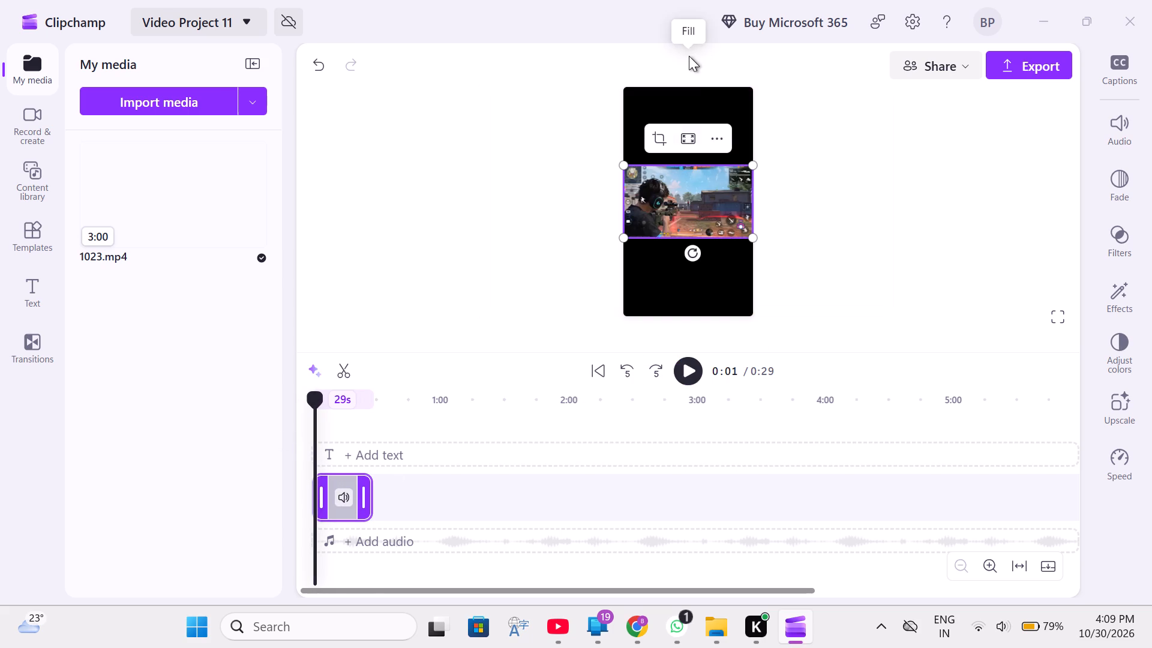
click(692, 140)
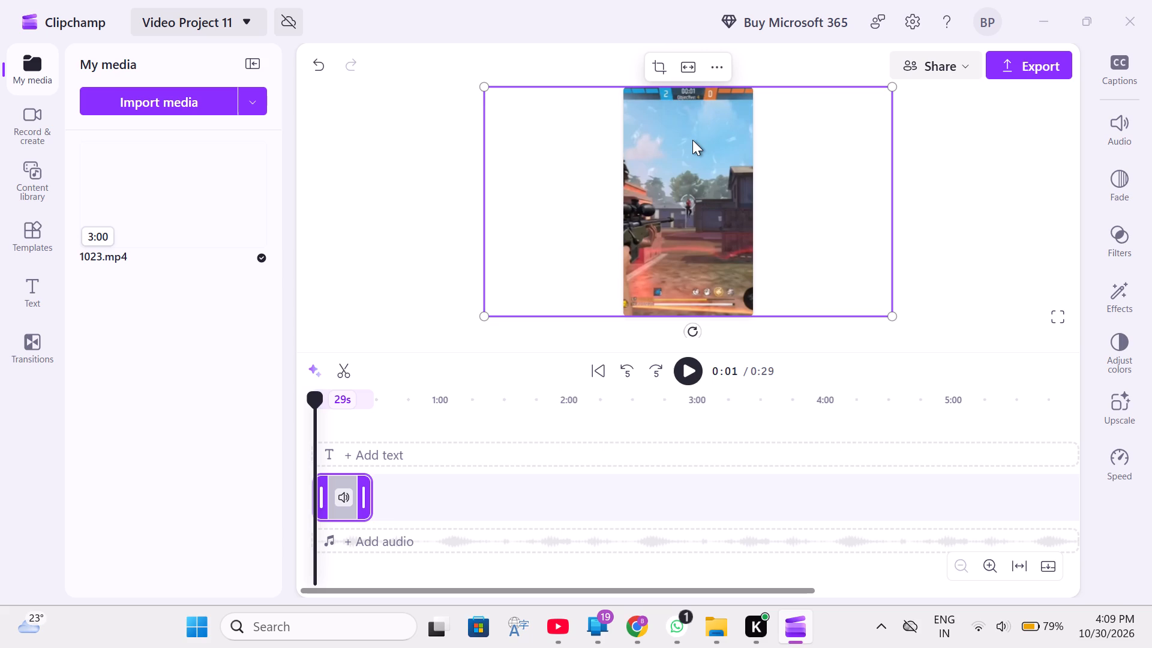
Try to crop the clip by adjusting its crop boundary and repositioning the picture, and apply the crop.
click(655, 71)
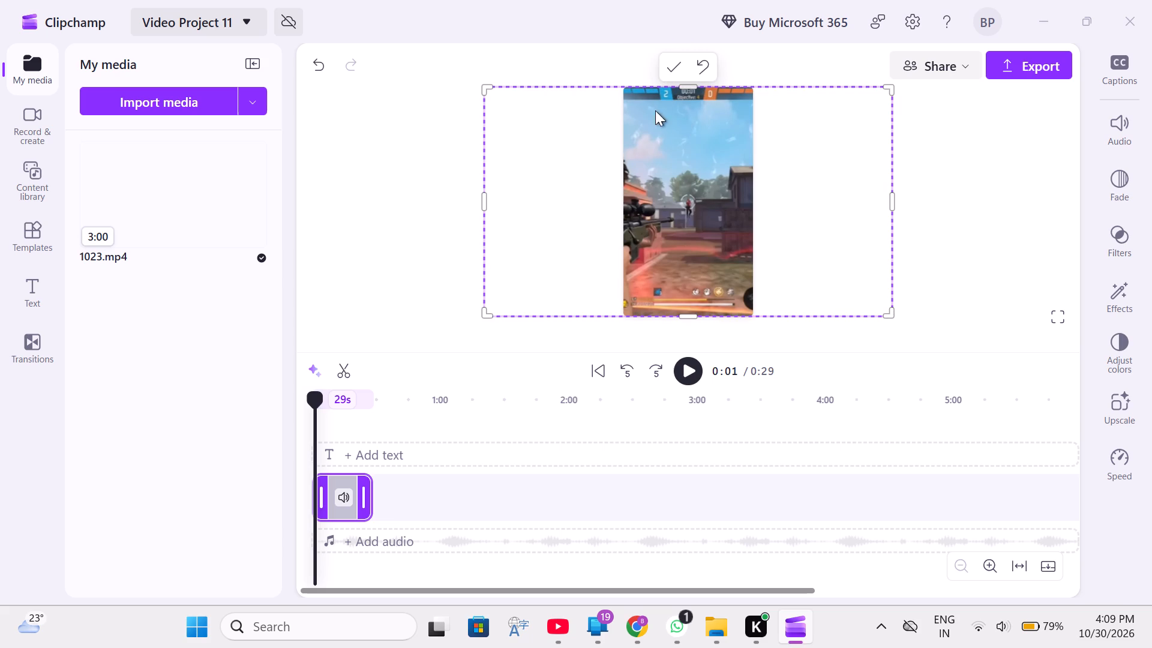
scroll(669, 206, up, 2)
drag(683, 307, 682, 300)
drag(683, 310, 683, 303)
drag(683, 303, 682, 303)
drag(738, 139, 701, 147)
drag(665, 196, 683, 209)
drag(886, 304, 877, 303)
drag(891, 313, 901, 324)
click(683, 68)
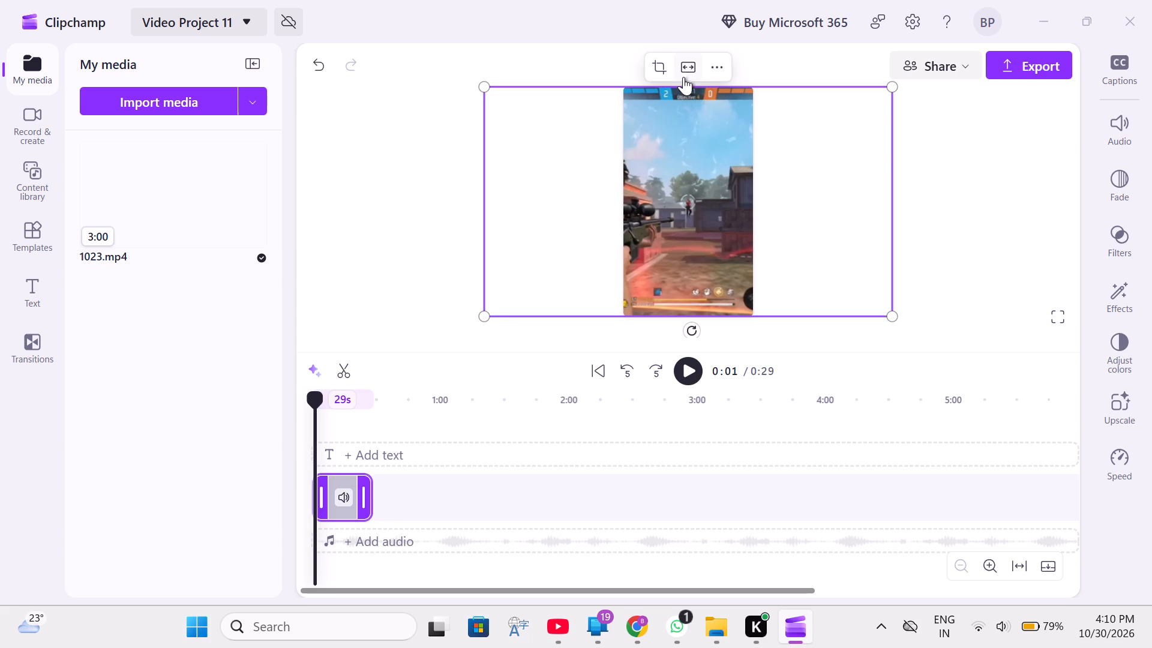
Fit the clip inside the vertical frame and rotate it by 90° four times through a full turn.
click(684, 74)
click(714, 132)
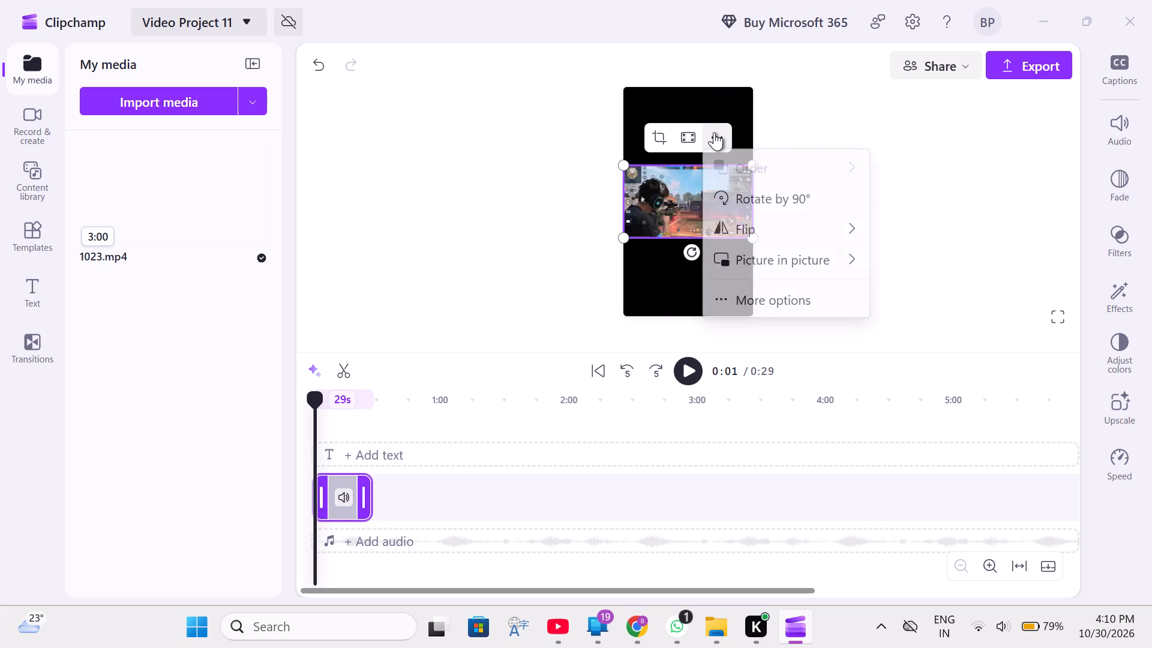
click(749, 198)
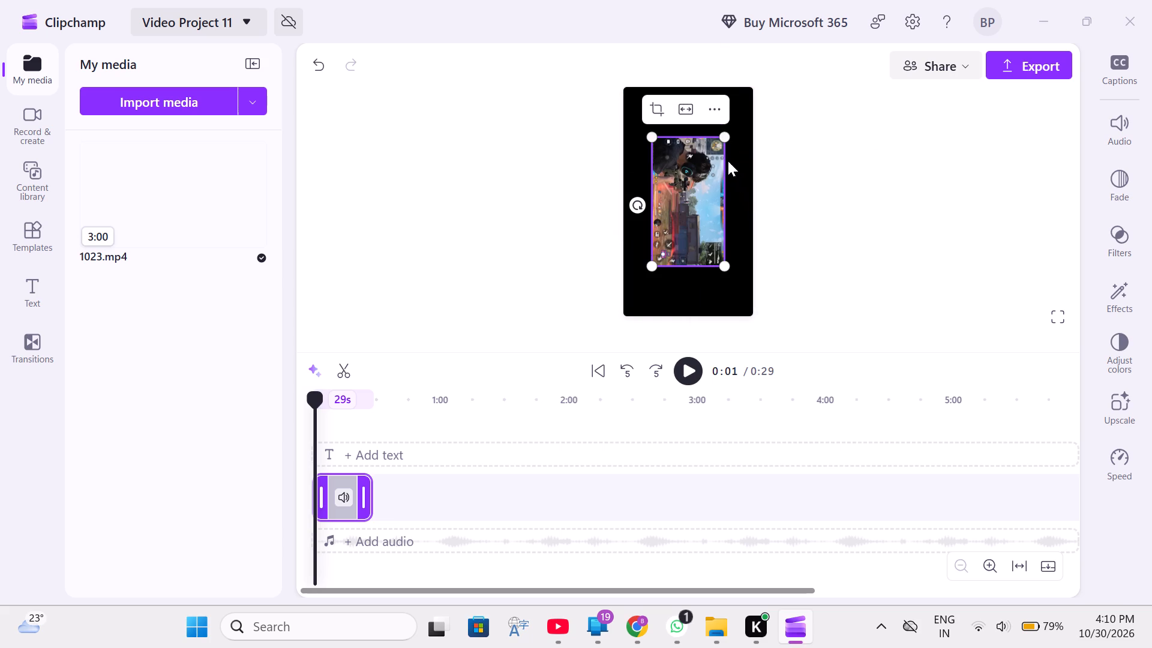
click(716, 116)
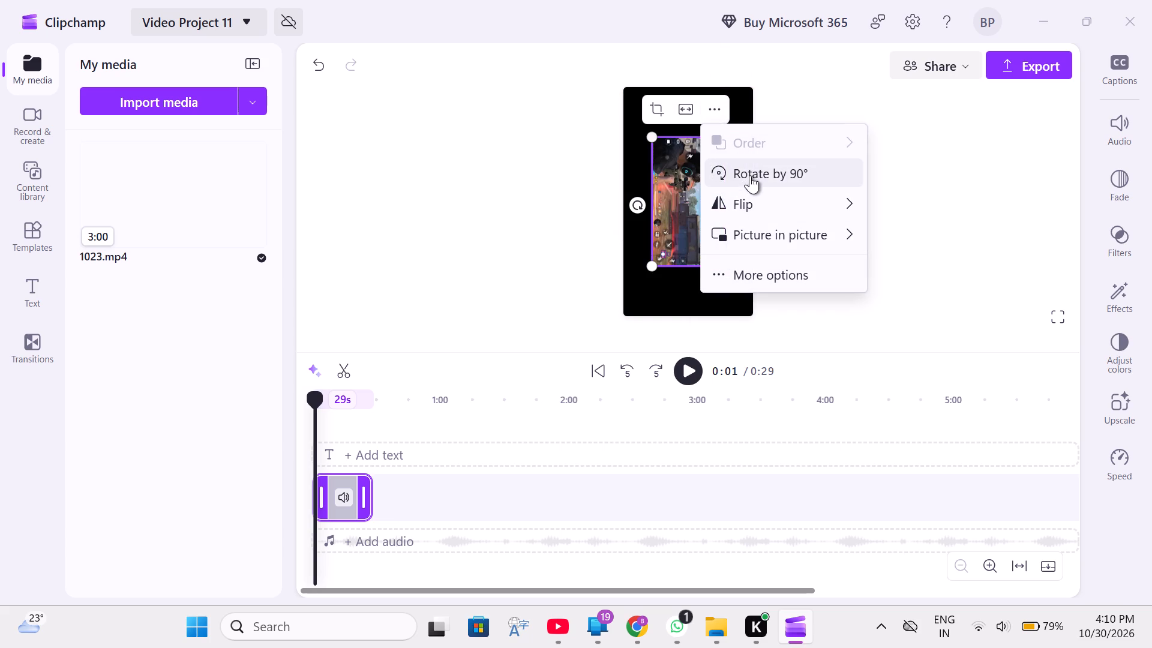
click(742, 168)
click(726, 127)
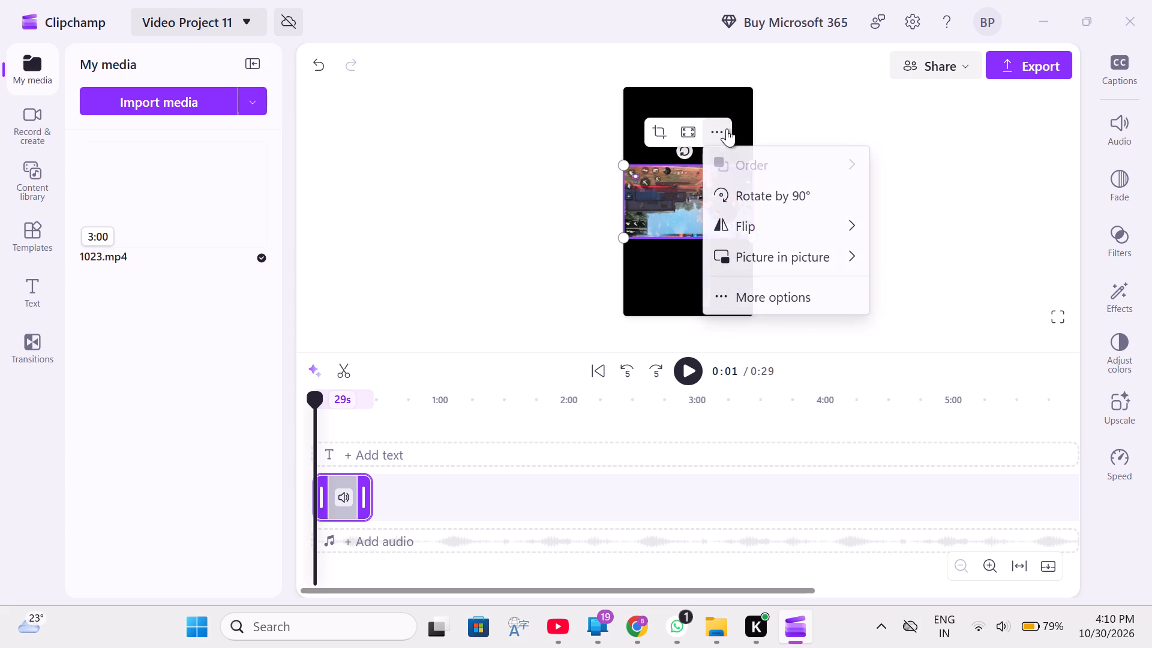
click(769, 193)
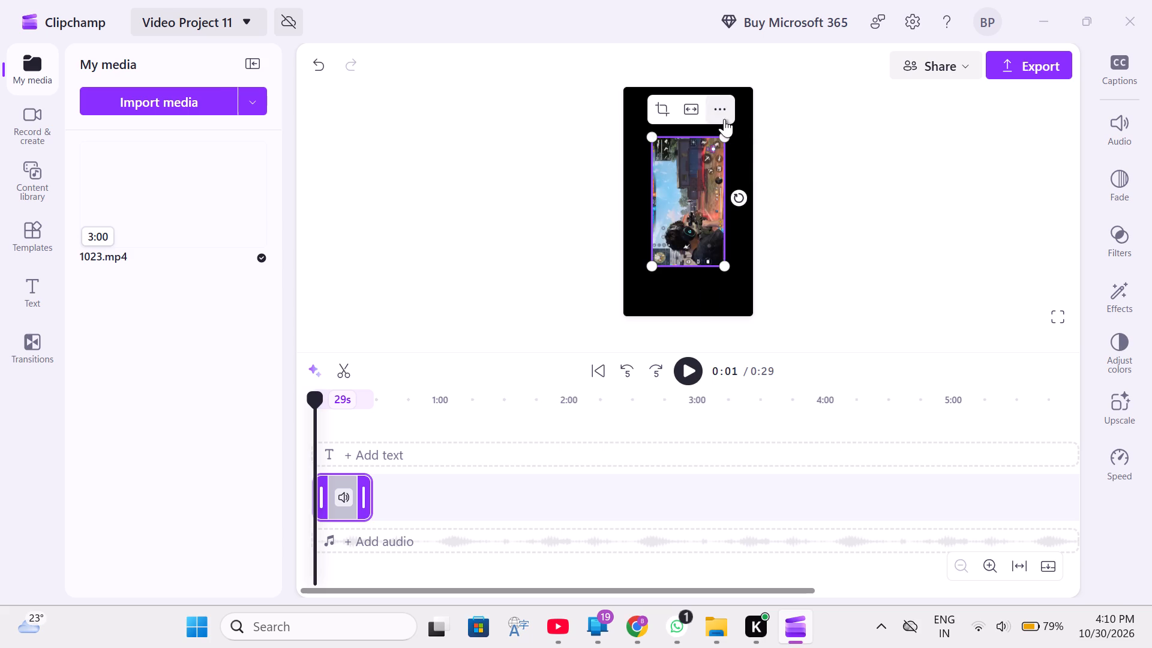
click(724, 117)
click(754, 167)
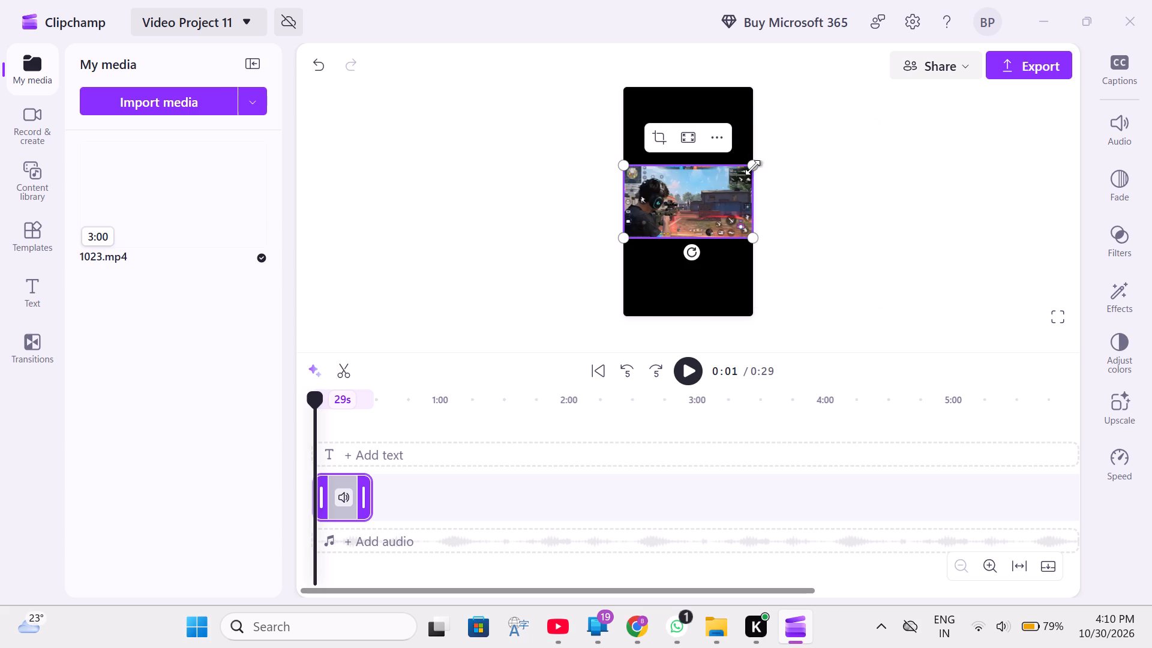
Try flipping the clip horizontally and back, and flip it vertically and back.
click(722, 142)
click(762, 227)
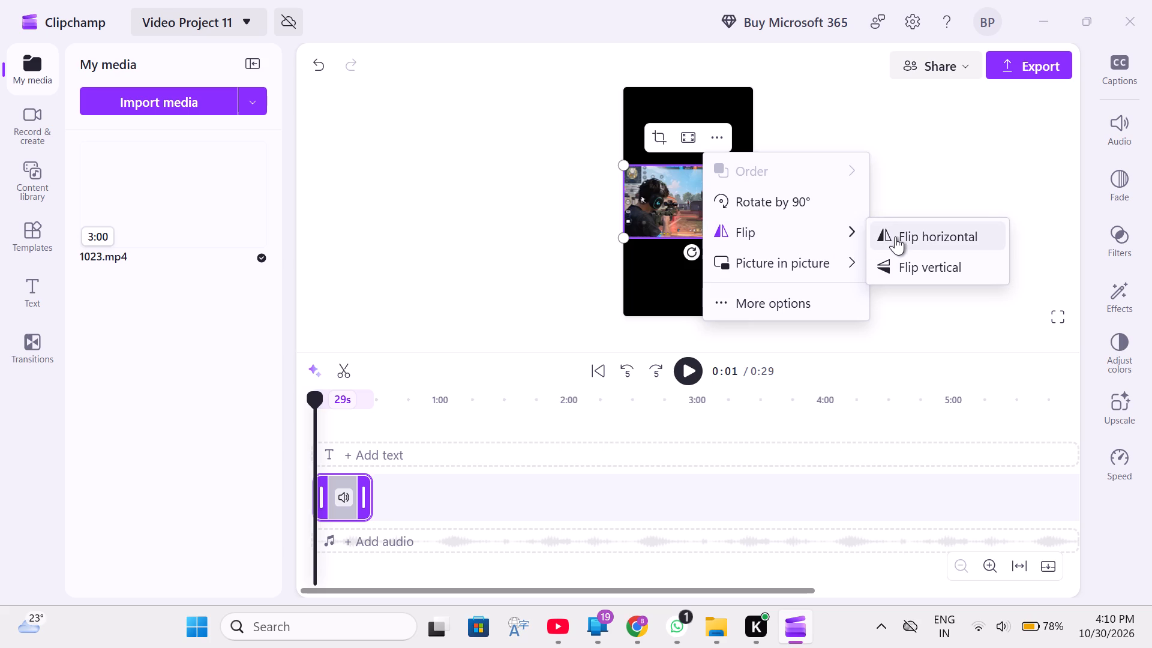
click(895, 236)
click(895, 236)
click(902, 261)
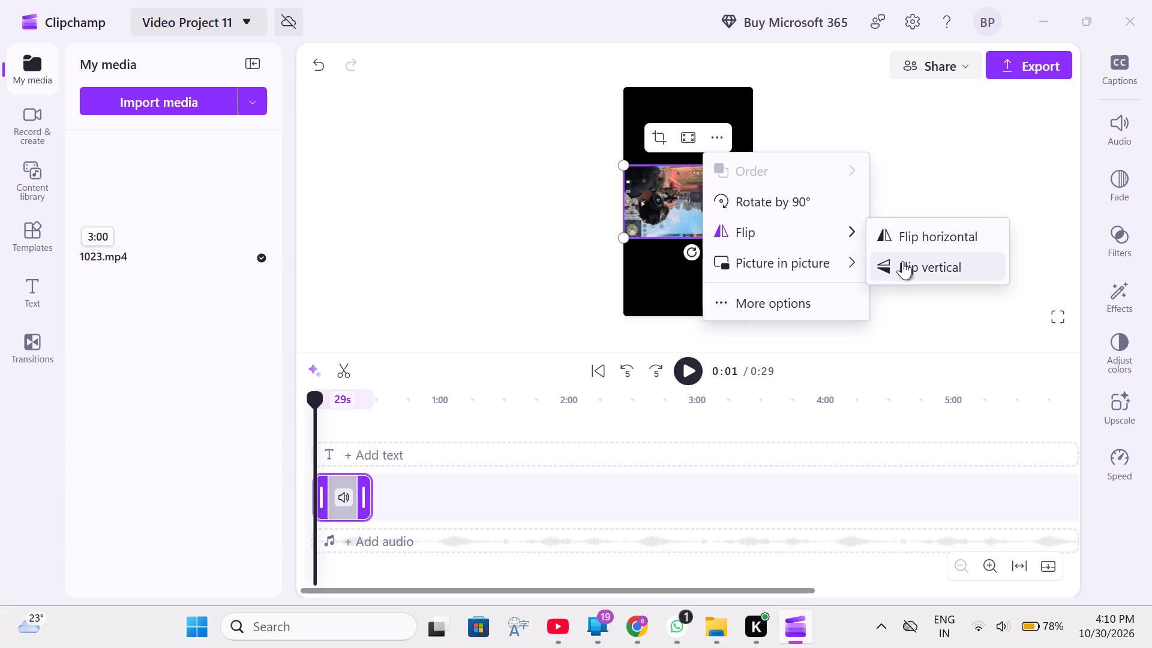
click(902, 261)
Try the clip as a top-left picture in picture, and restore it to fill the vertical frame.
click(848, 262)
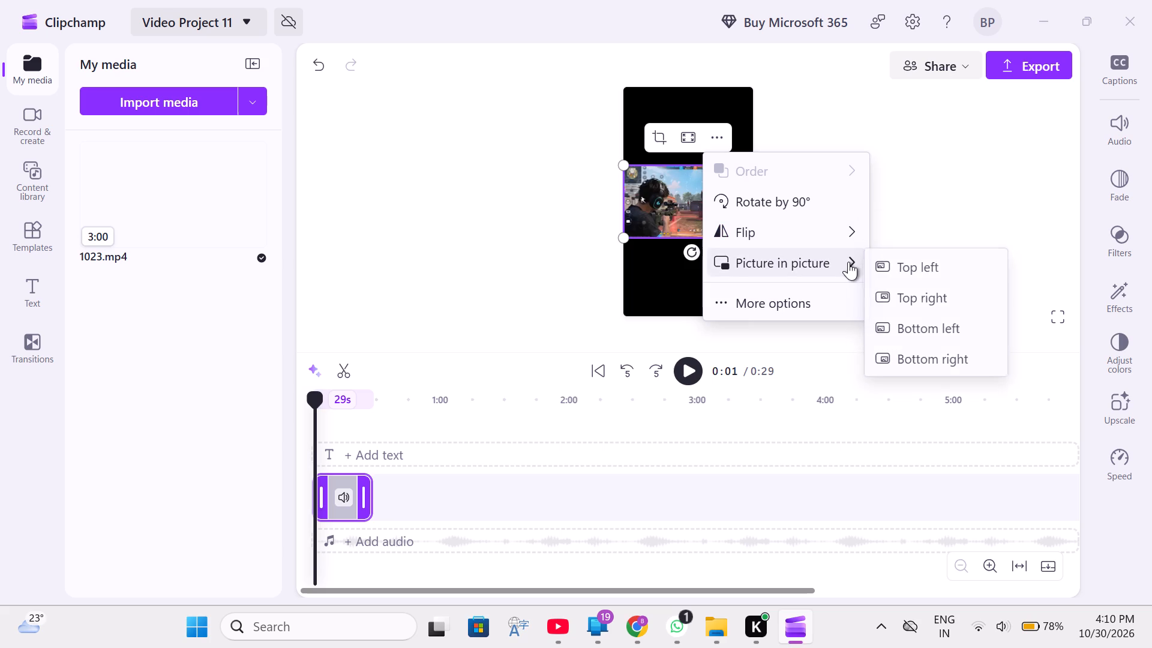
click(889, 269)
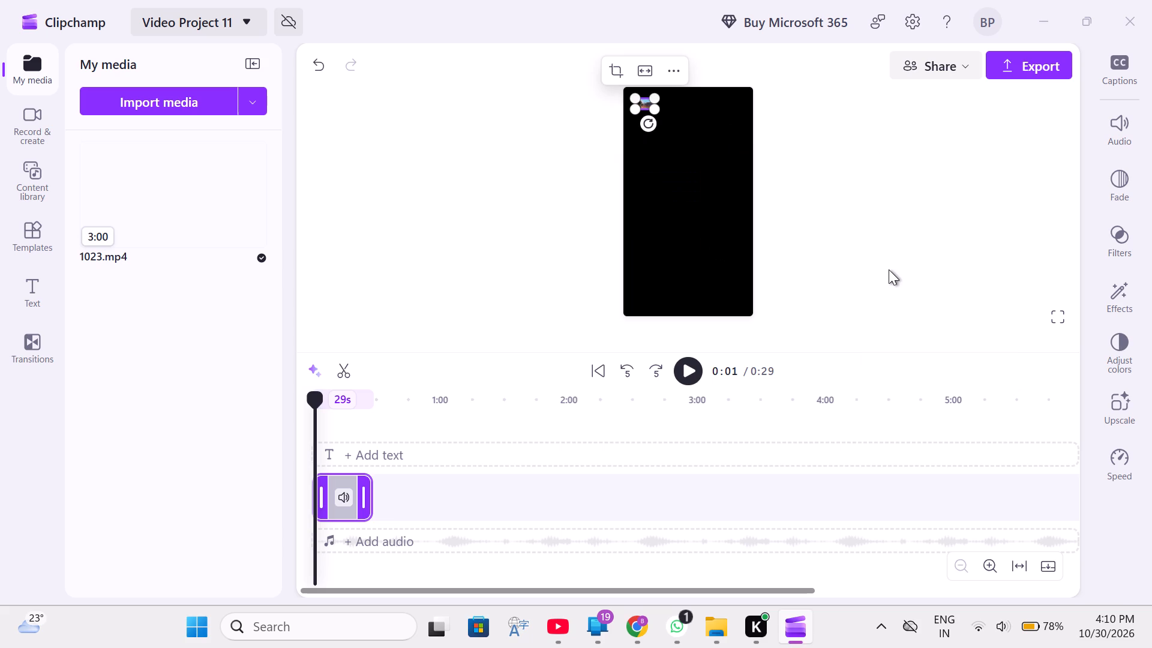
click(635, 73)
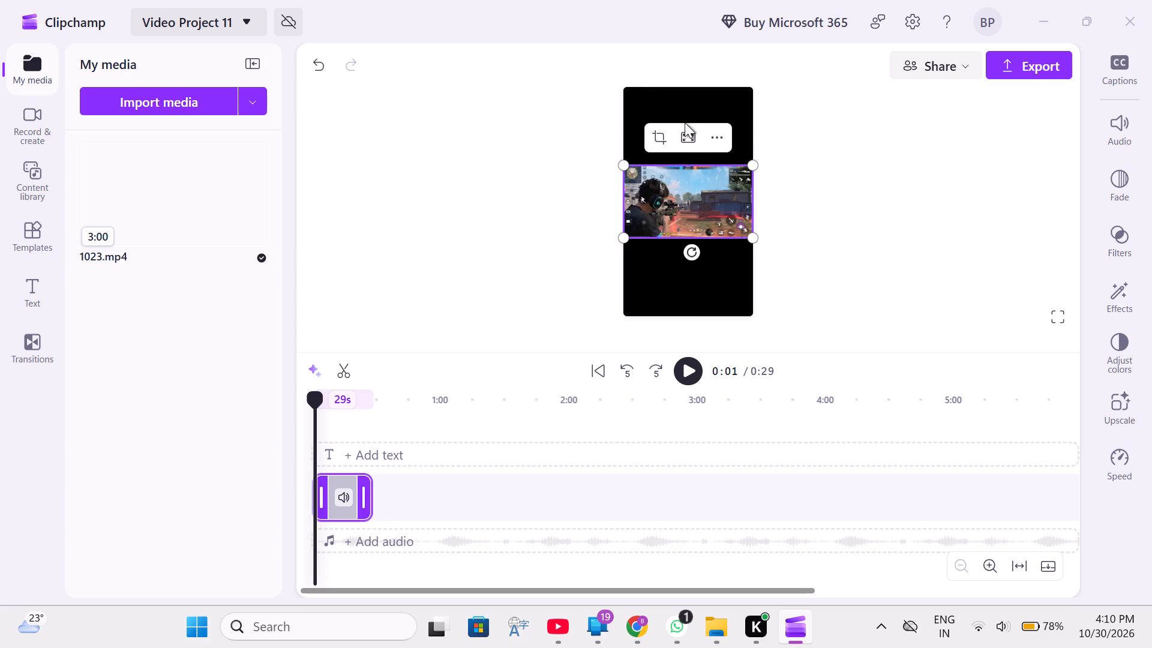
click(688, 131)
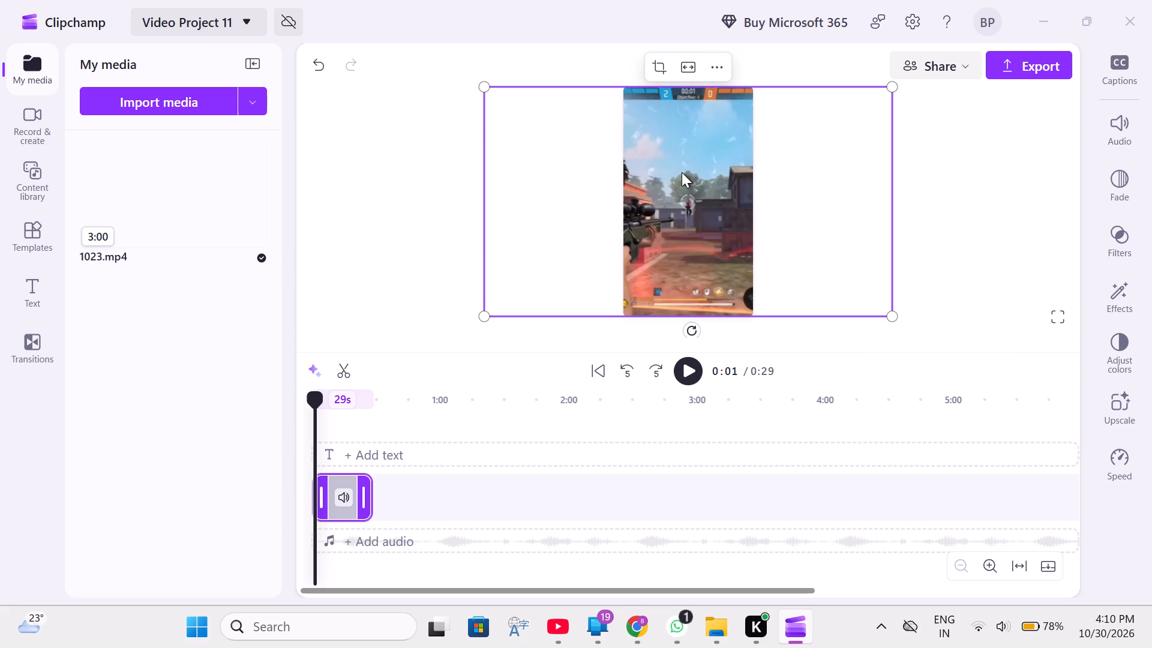
Play the filled clip to about 0:06, return to the beginning and let it replay to check the framing.
click(691, 371)
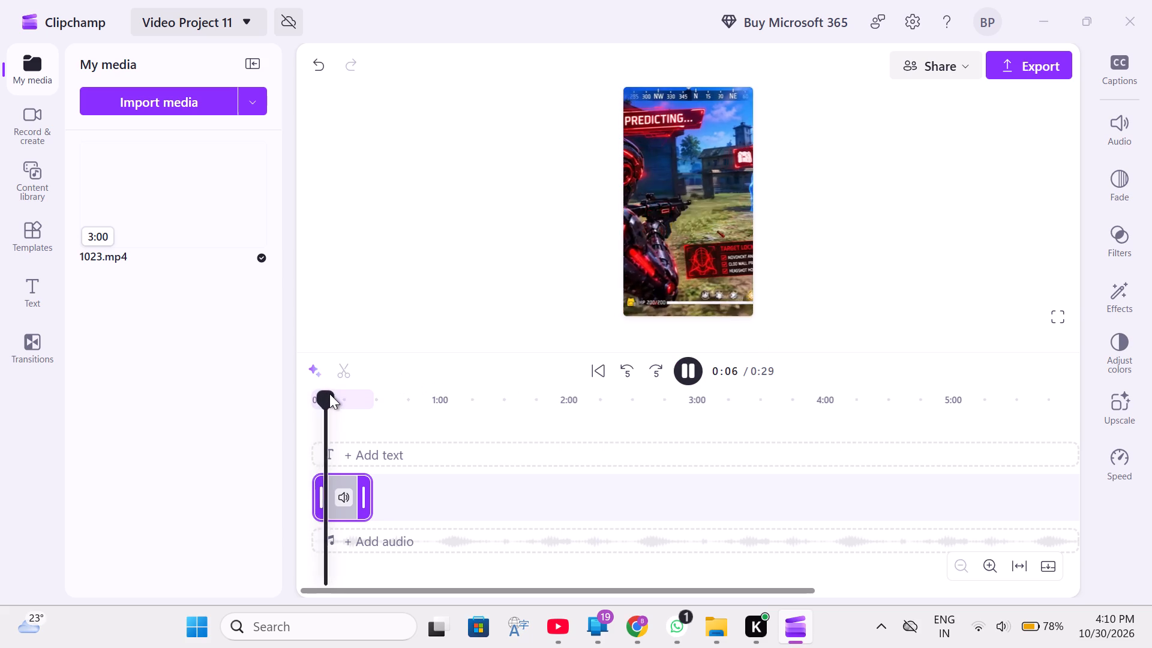
drag(329, 393, 226, 404)
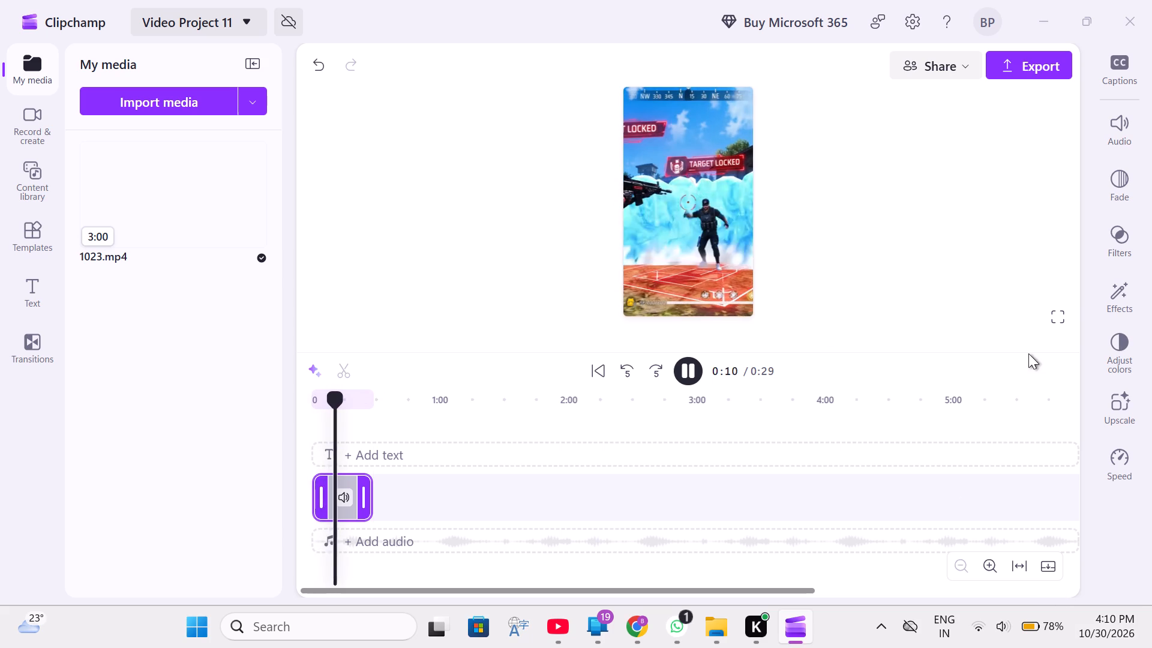
Show the preview full screen, return to 0:00 and play the vertical video from the start.
click(1057, 326)
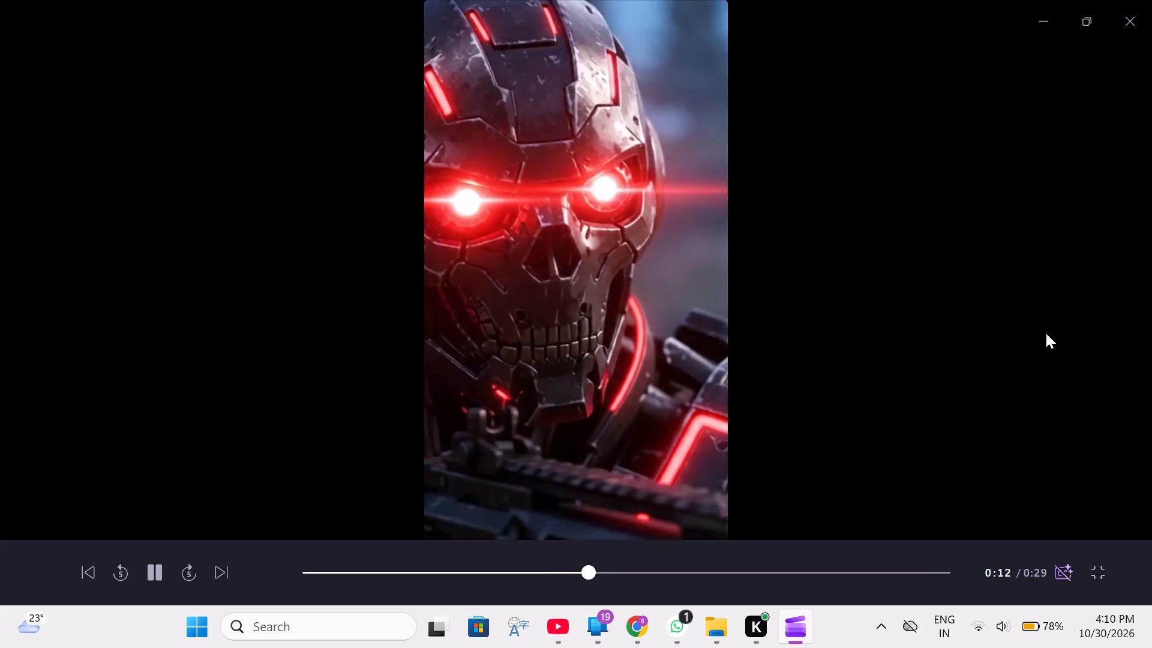
drag(619, 569, 341, 578)
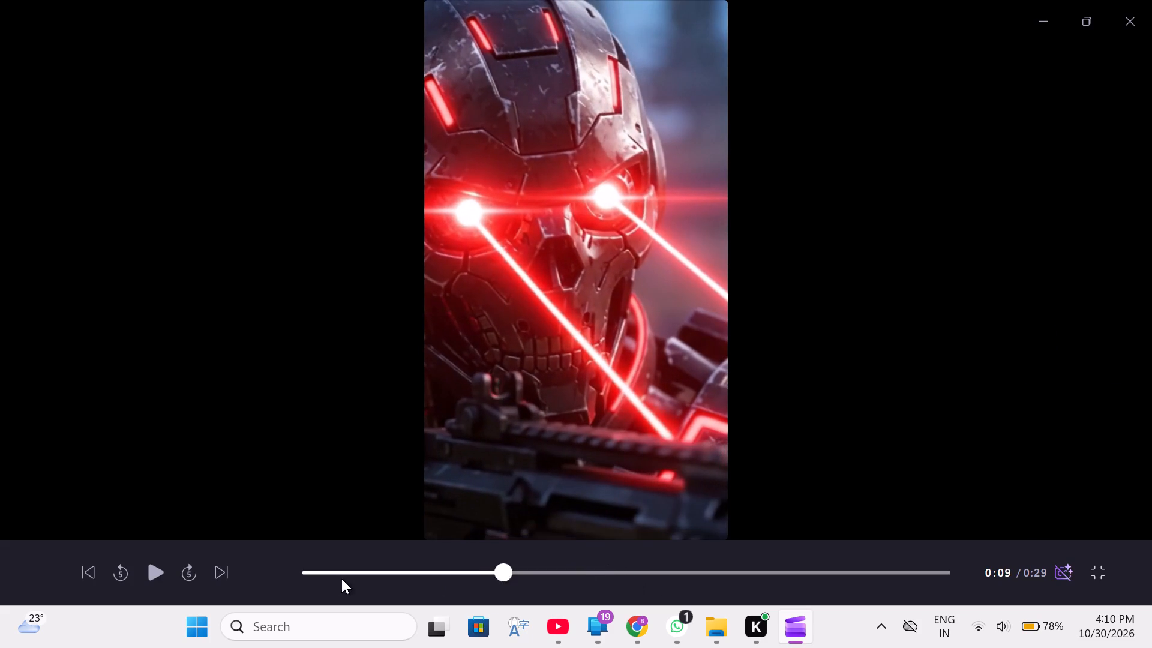
drag(341, 578, 237, 574)
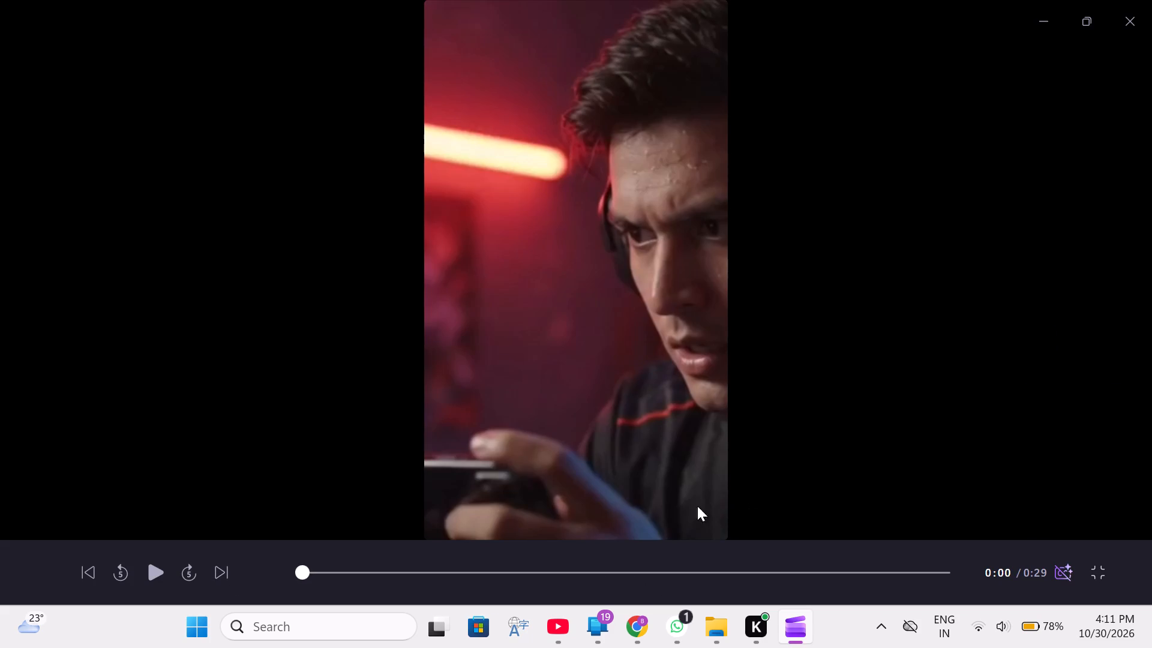
click(160, 559)
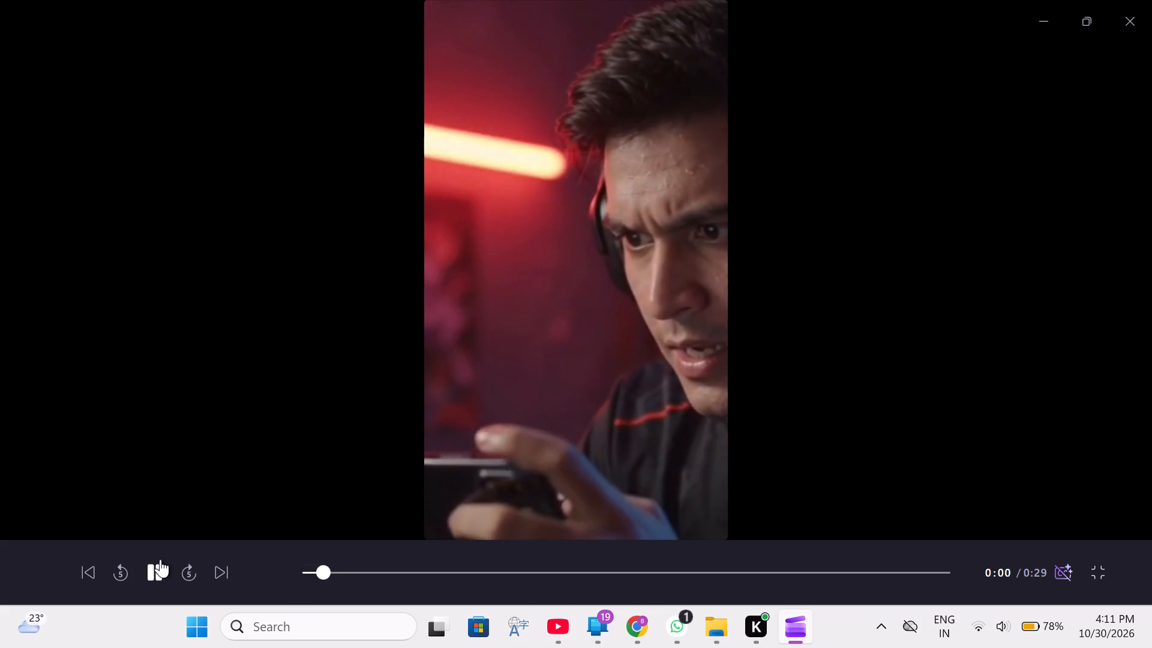
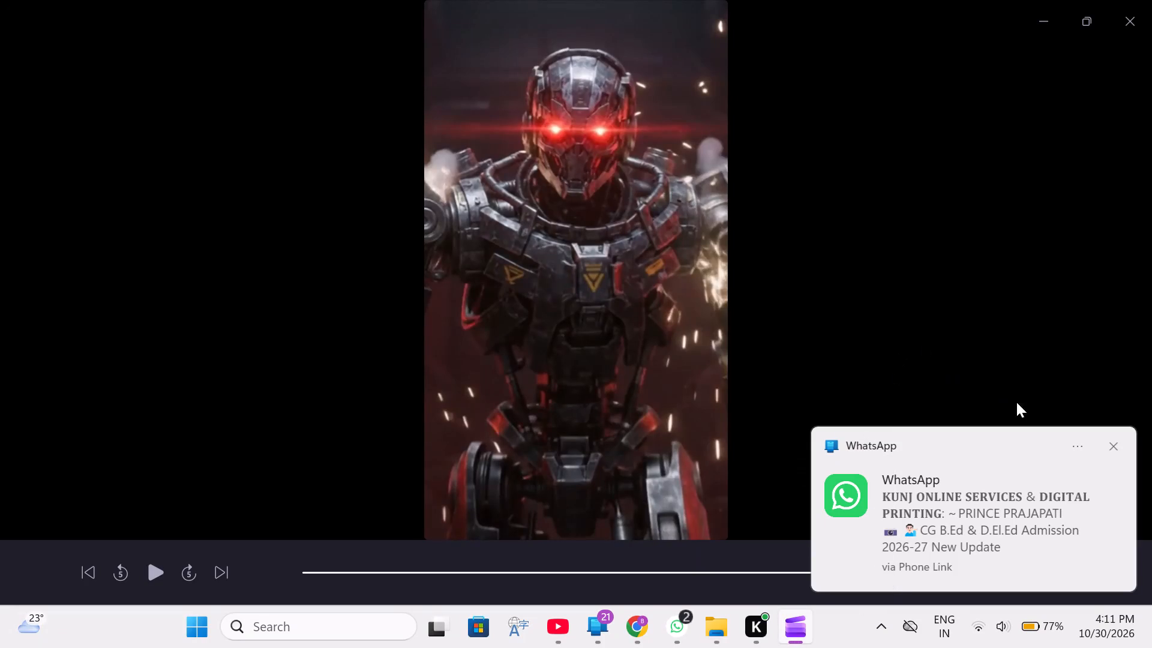
Exit the full-screen preview and replay the video from 0:00, dismissing the notifications that cover the workspace.
click(1104, 437)
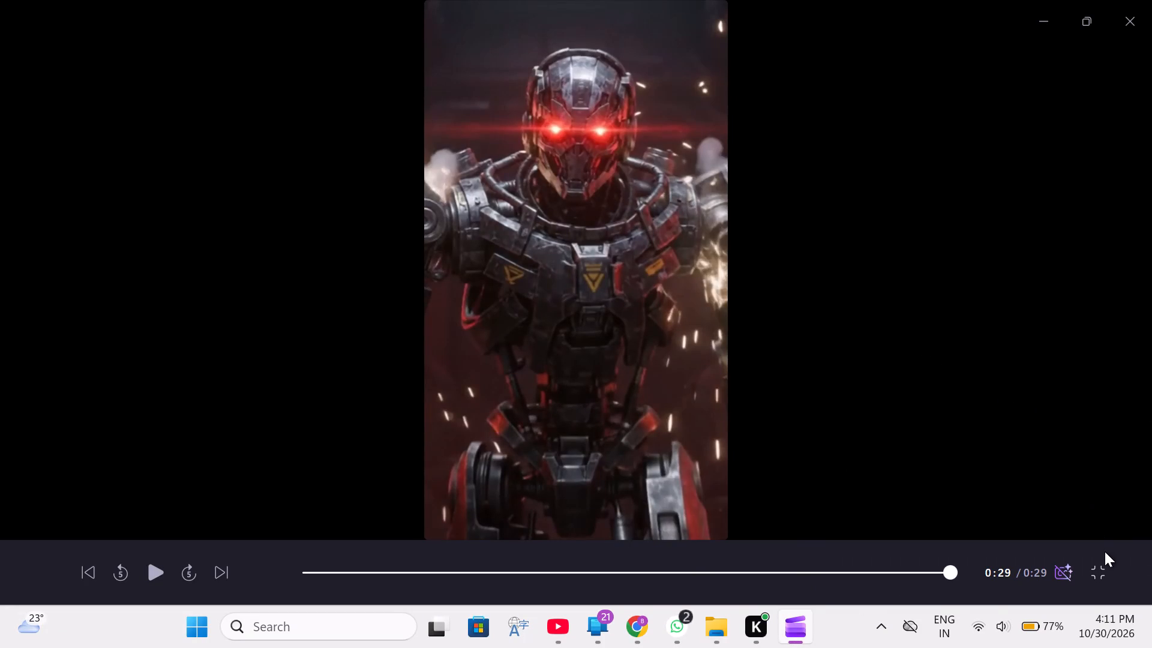
click(1102, 572)
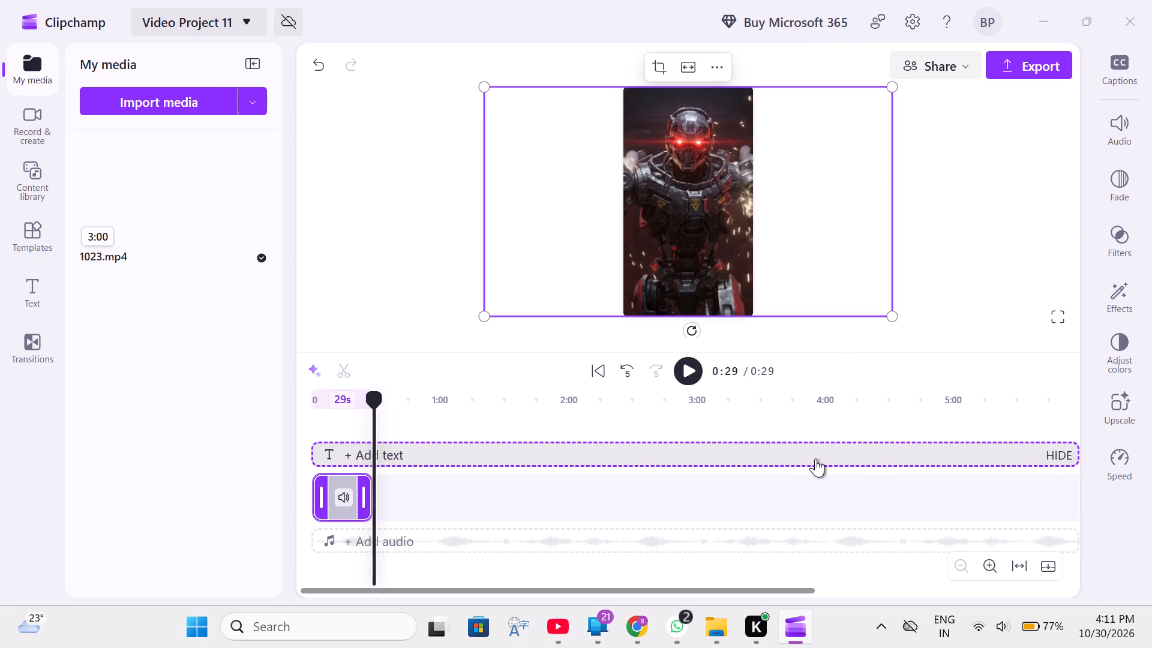
drag(375, 397, 373, 397)
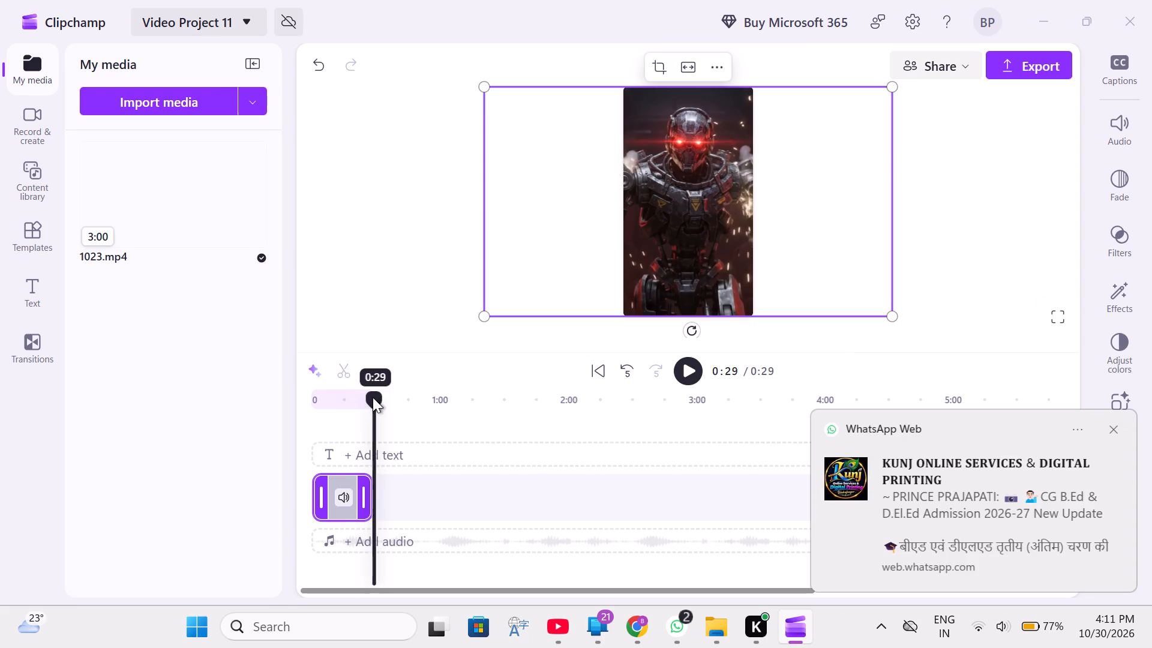
drag(373, 397, 296, 422)
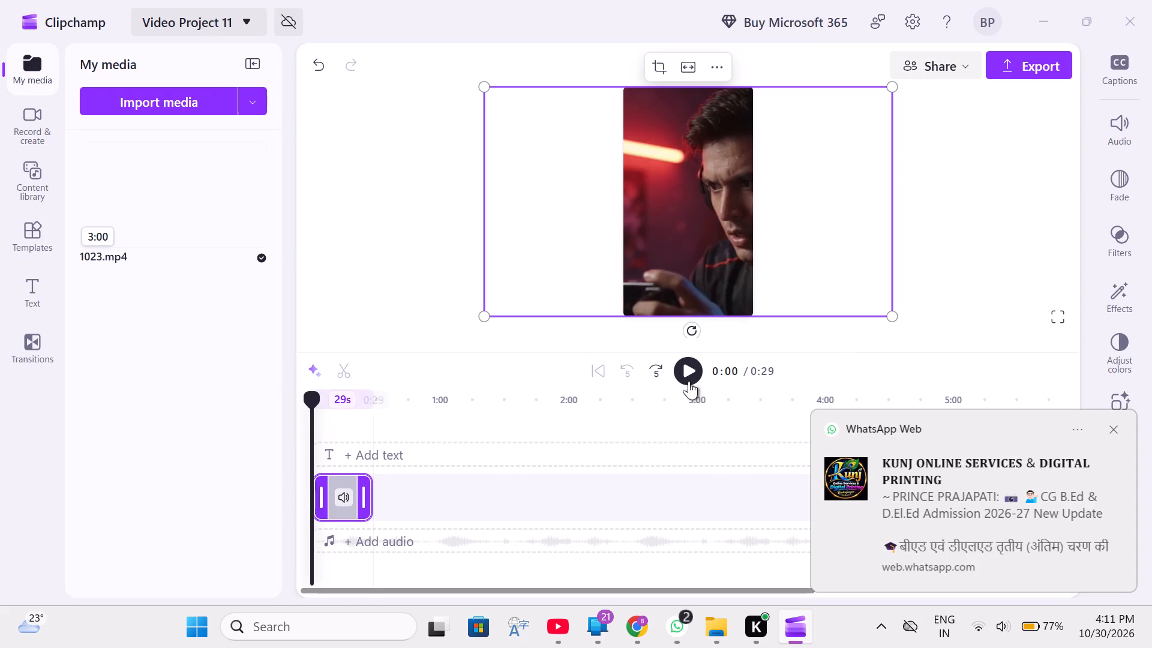
click(686, 376)
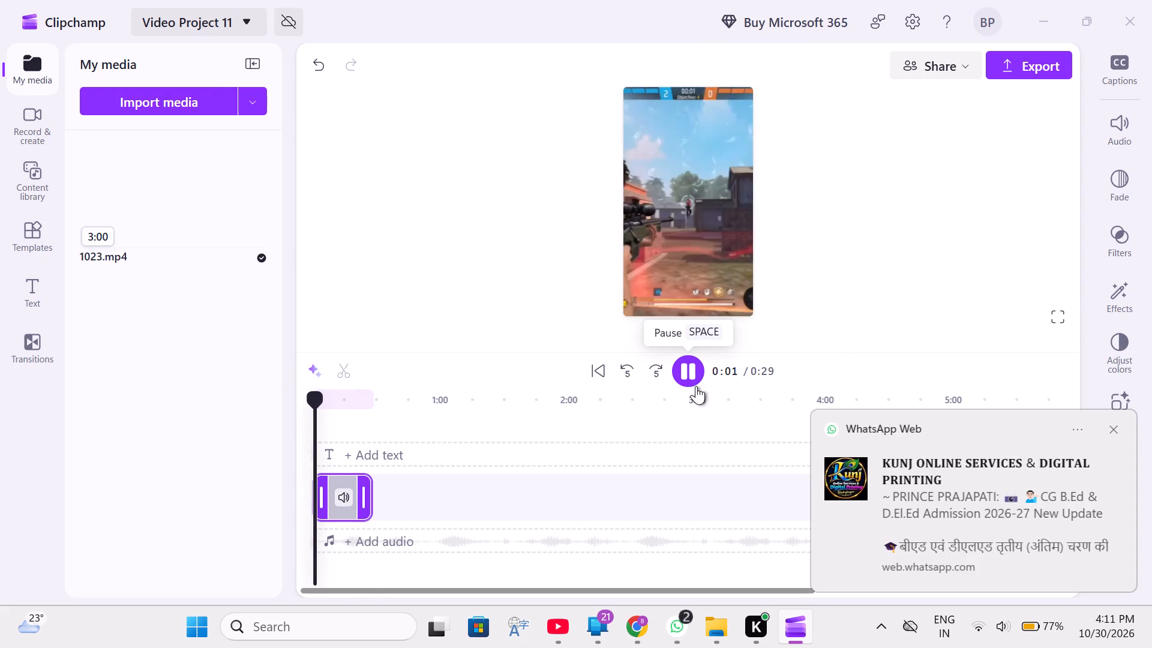
click(1121, 426)
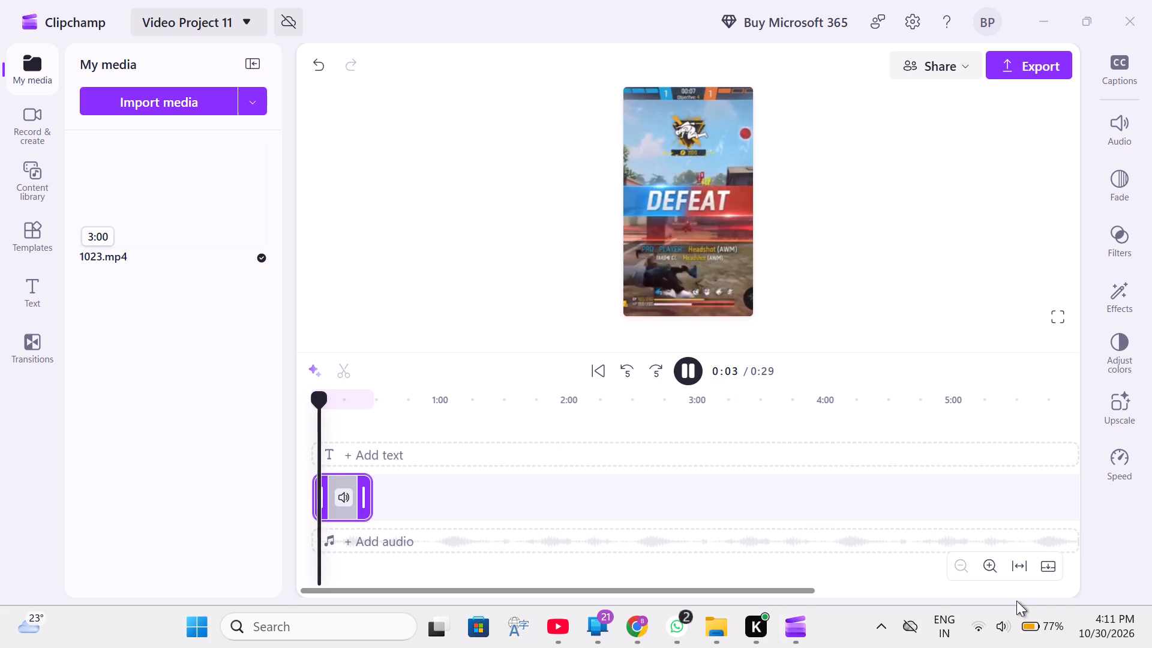
Raise the system sound volume slightly while the video plays, and close the quick settings.
click(1006, 623)
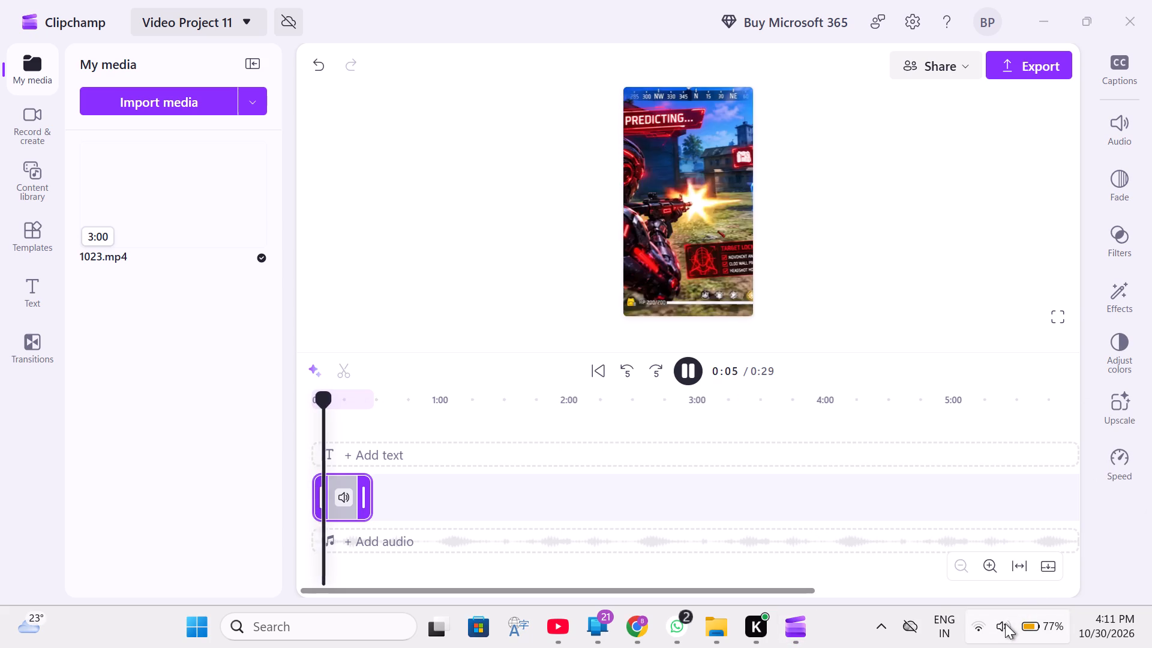
click(1005, 623)
click(1005, 623)
click(1003, 622)
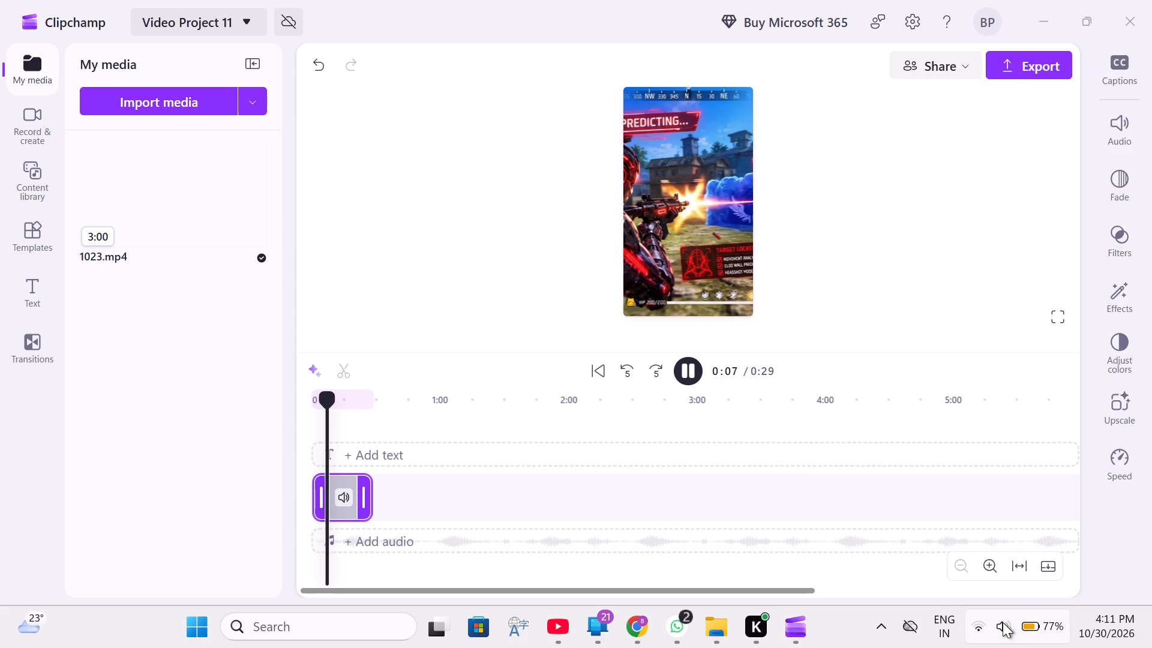
scroll(941, 520, up, 4)
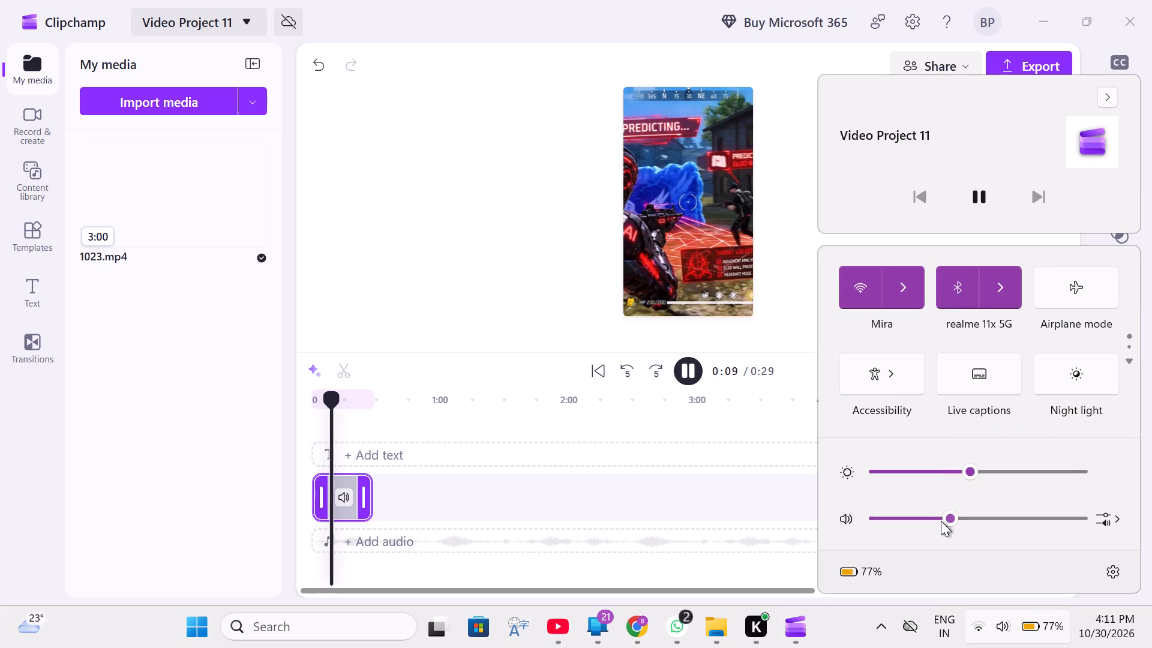
scroll(940, 521, up, 3)
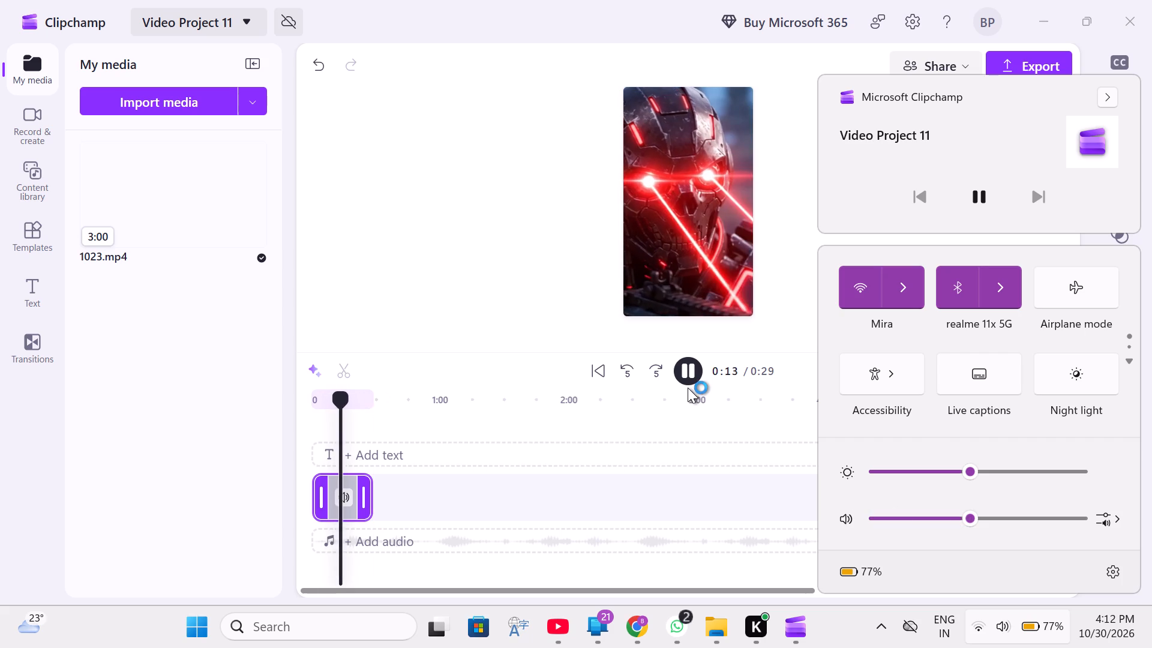
click(563, 293)
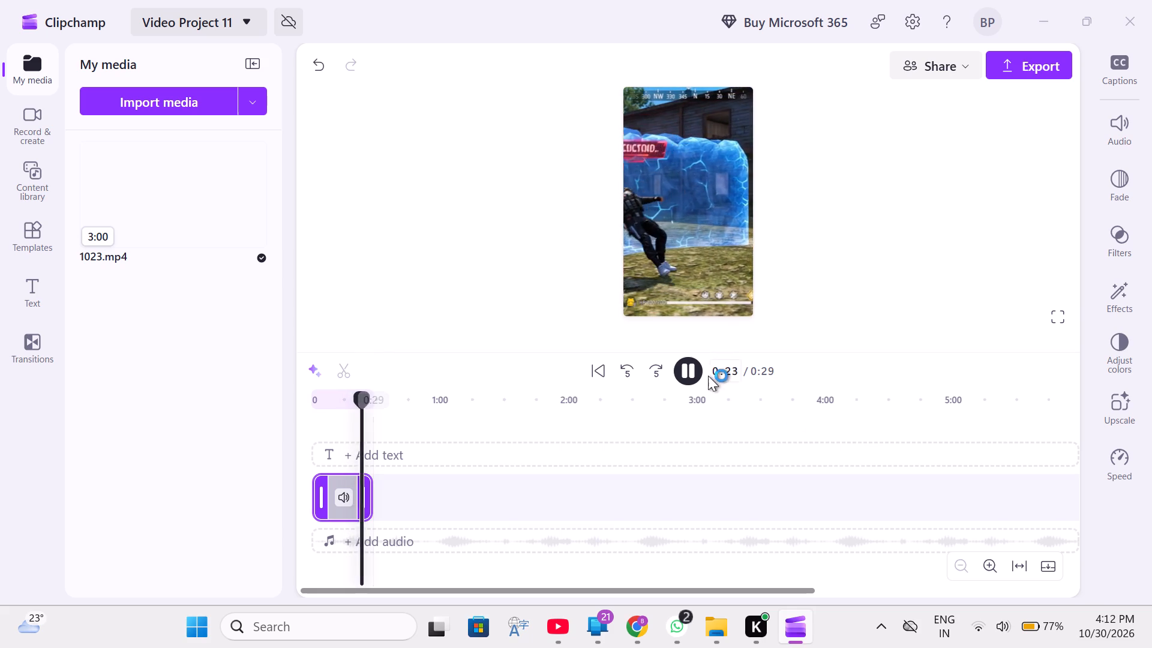
Stop the playback and return the playhead to 0:00.
click(682, 376)
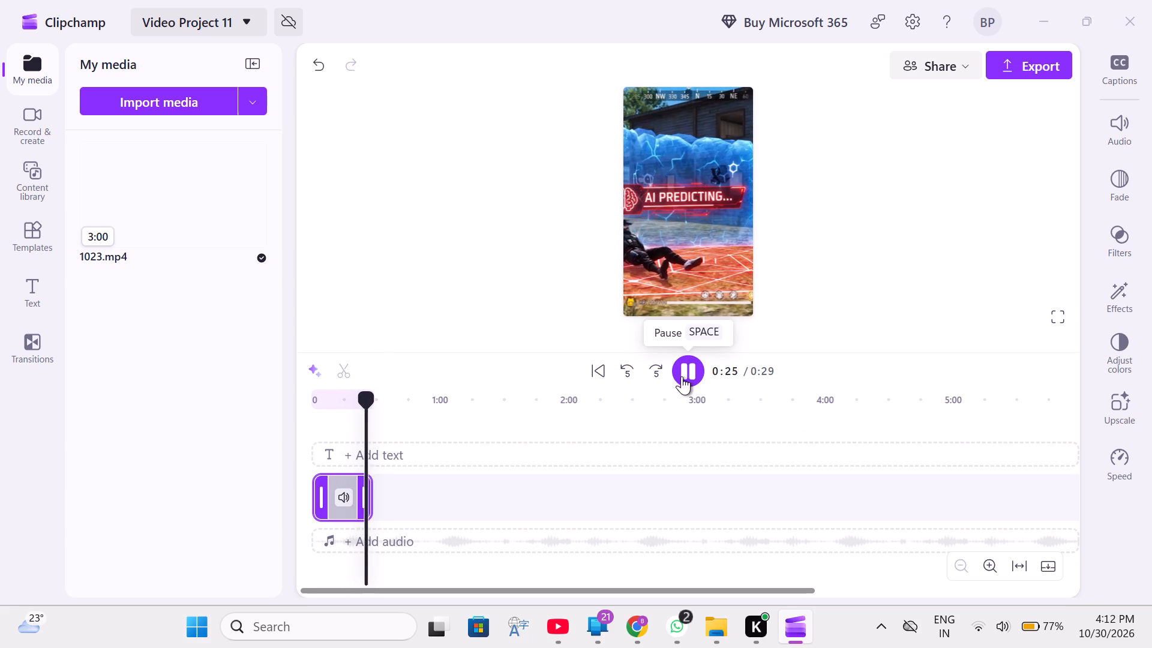
drag(359, 401, 274, 419)
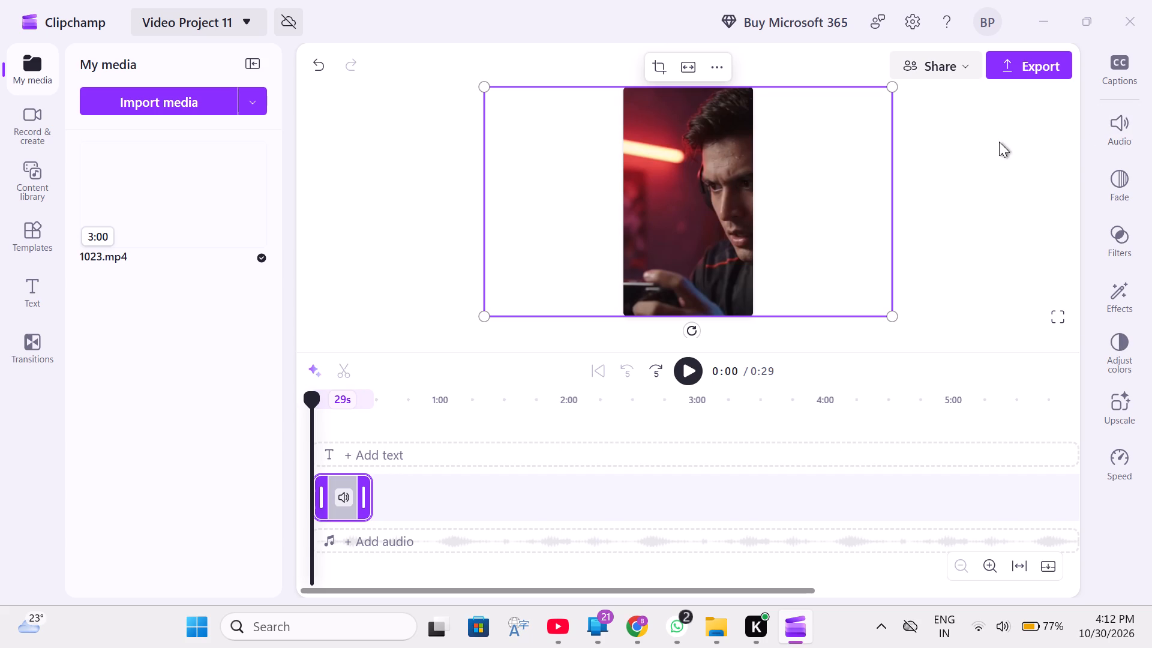
Start importing another media file into the project.
click(220, 111)
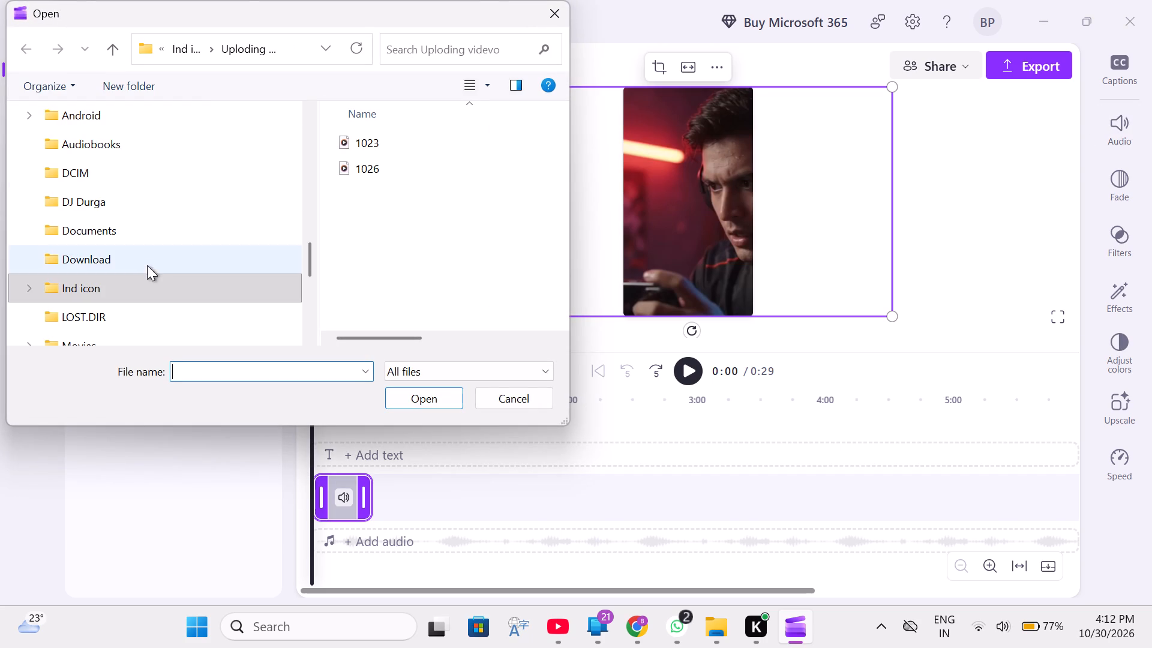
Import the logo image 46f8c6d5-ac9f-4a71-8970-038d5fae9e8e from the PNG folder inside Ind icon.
click(29, 56)
click(25, 47)
double_click(164, 280)
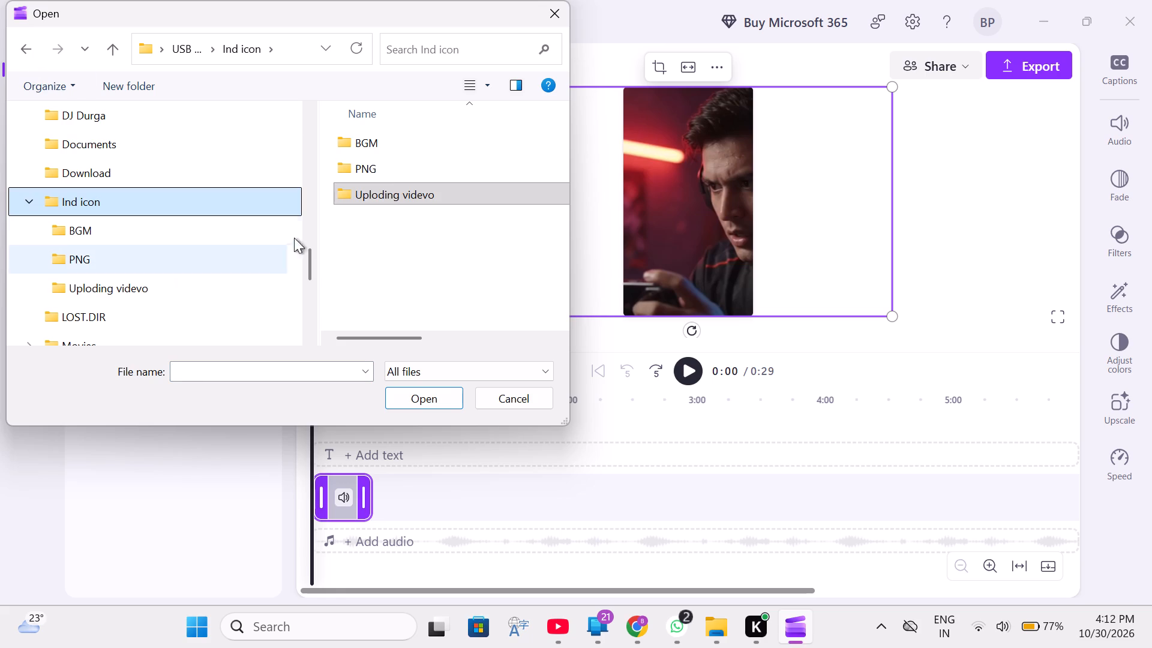
click(371, 166)
click(371, 166)
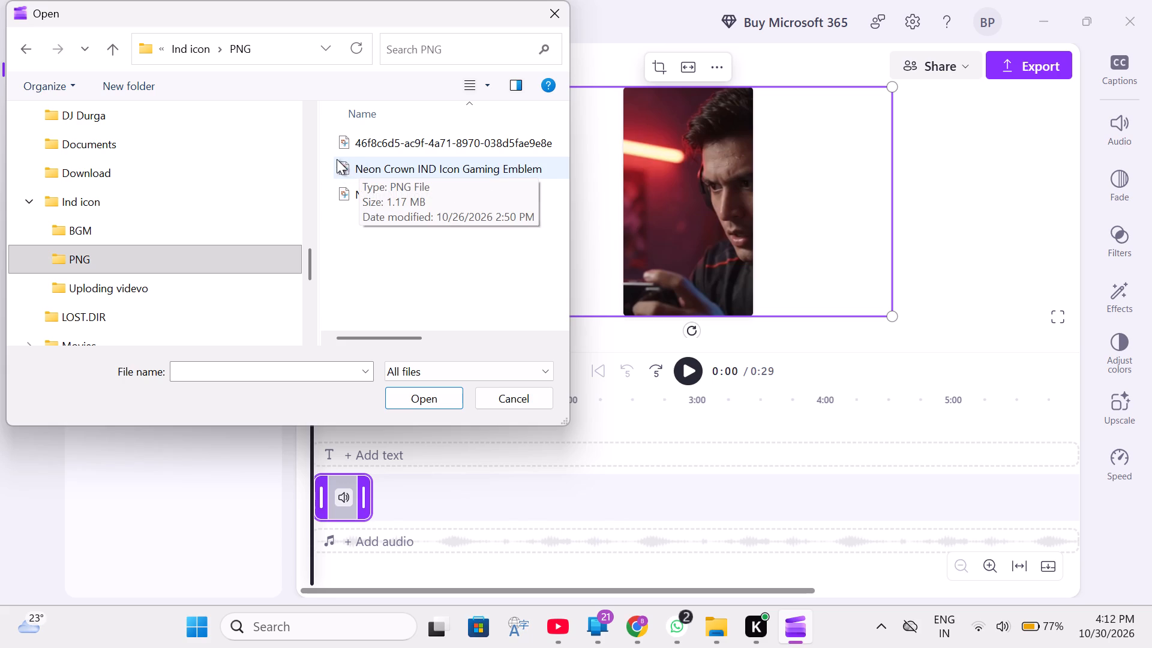
click(336, 143)
click(423, 389)
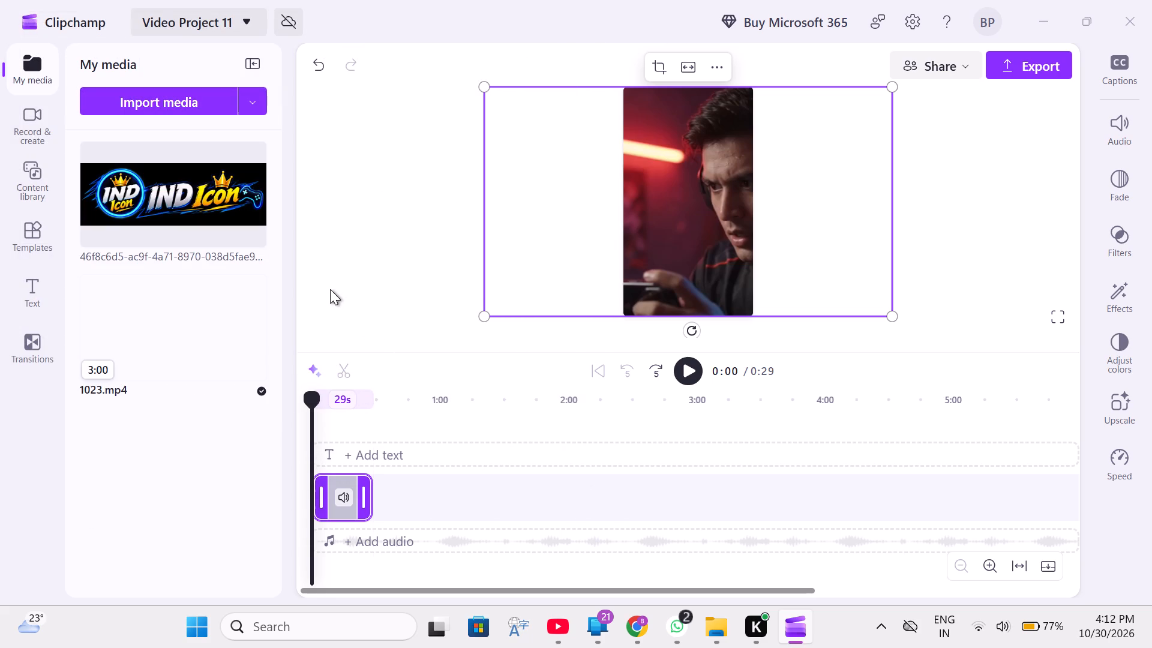
Add the imported IND Icon logo to the timeline above the video, starting at 0:00.
click(253, 231)
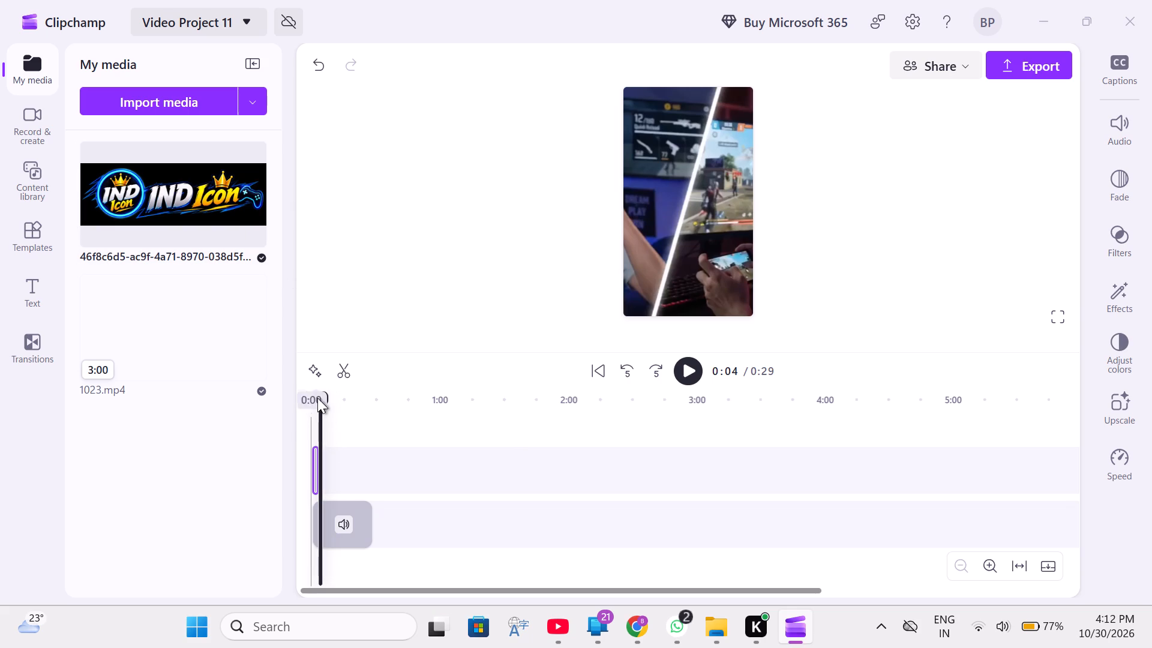
drag(322, 401, 314, 403)
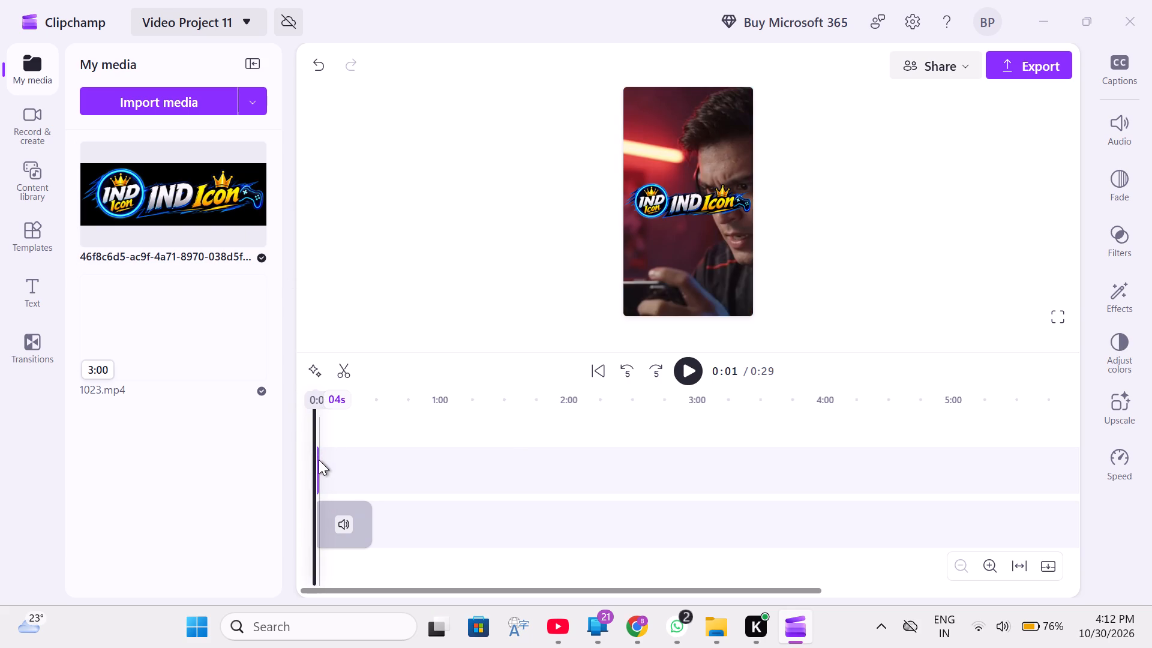
click(316, 398)
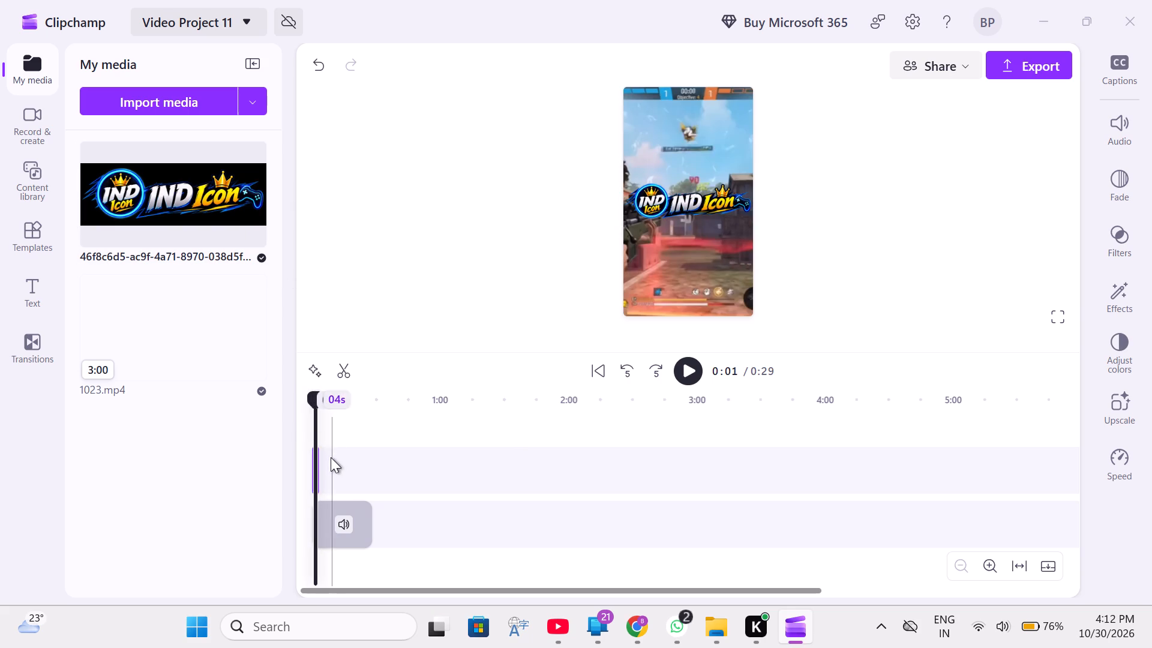
Shift the logo clip's position on its track and extend its start back to 0:00, making it about 7.93 s long.
drag(316, 462, 323, 467)
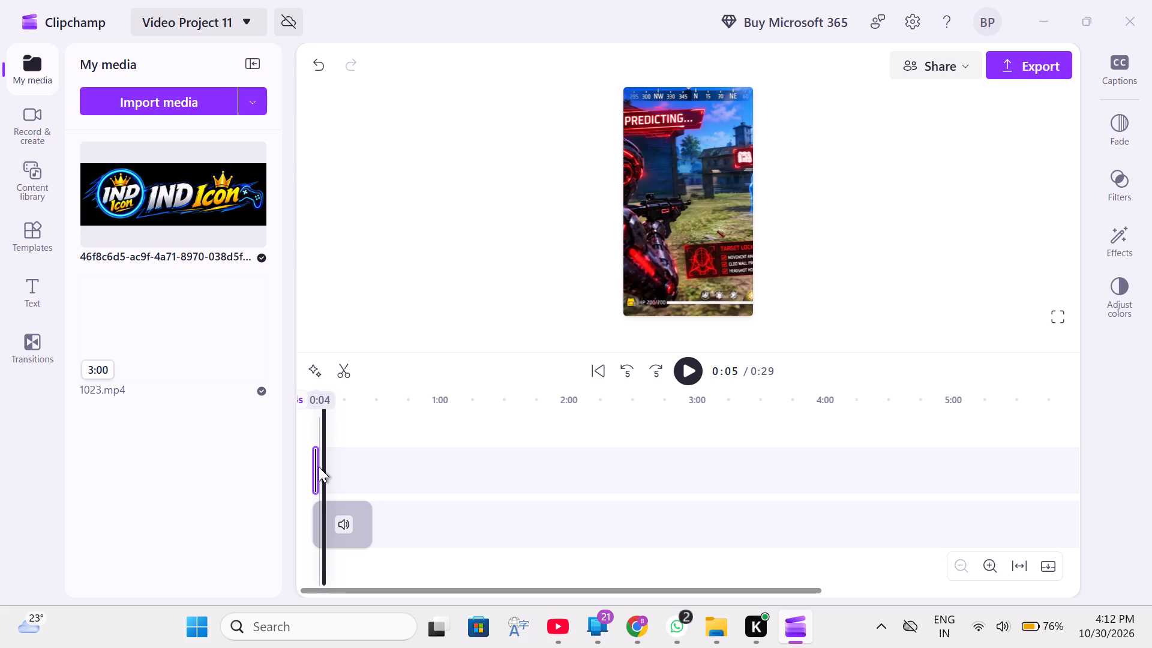
drag(317, 467, 324, 469)
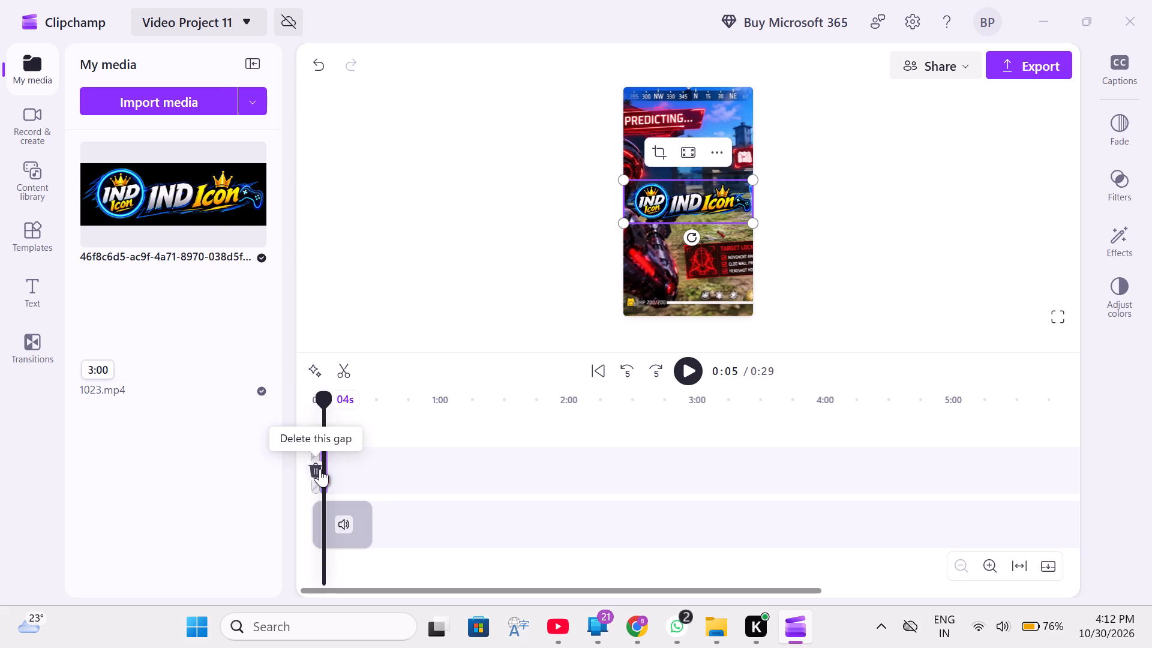
triple_click(994, 566)
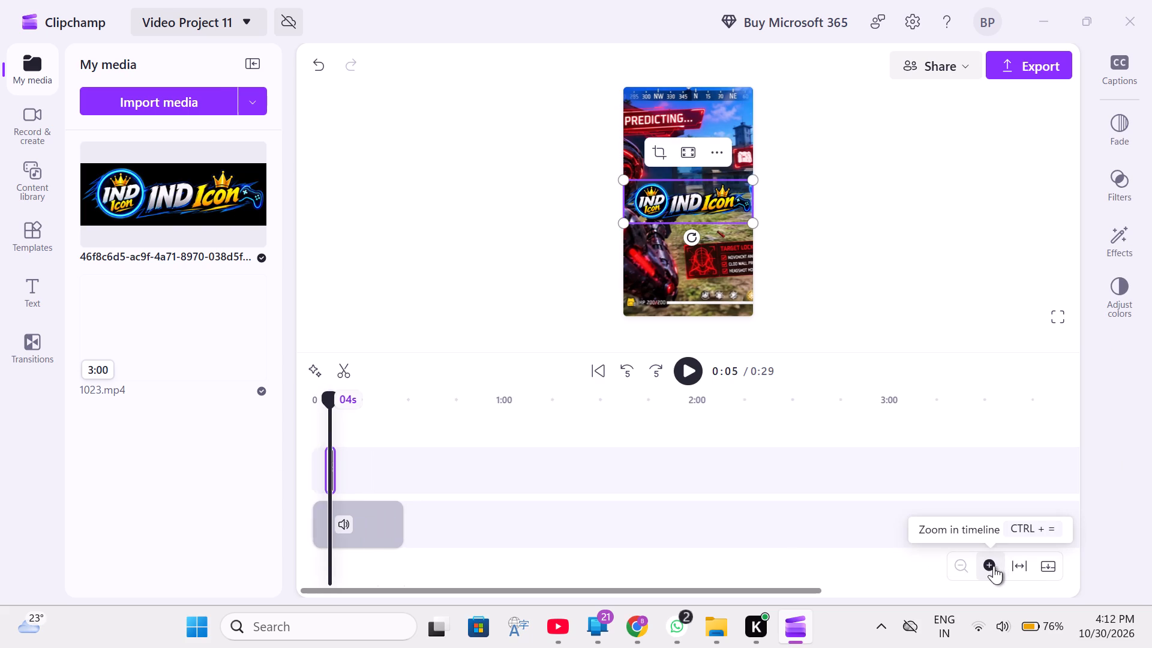
triple_click(994, 566)
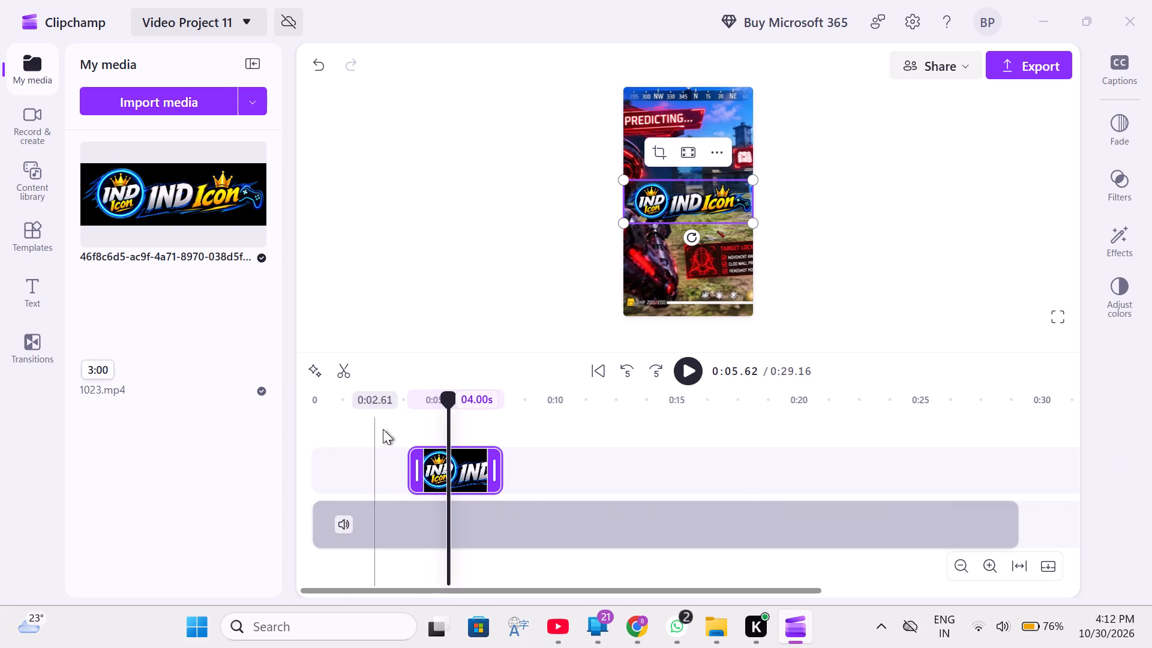
drag(412, 466, 364, 464)
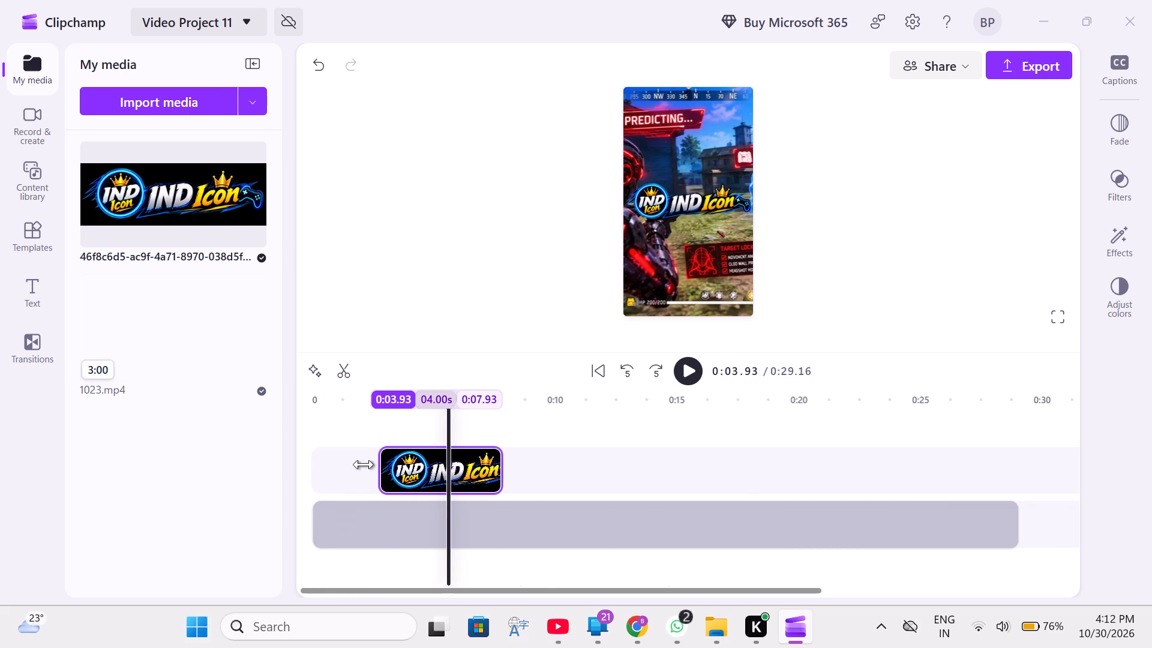
drag(364, 464, 318, 468)
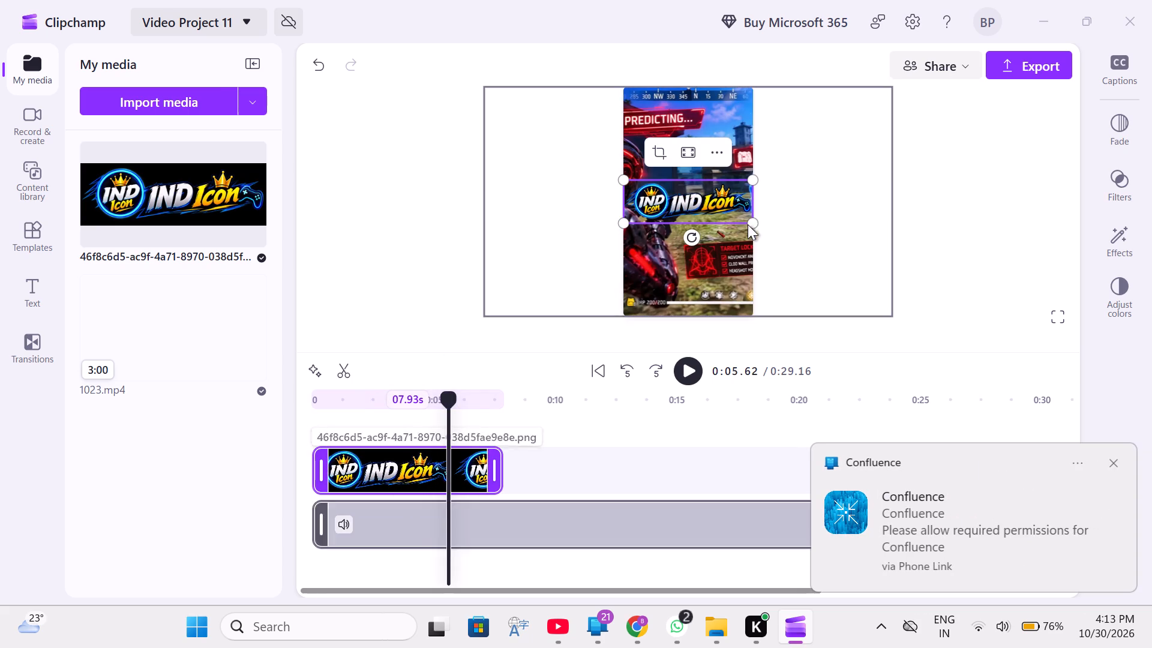
Shrink the logo to about half the frame's width and place it near the vertical frame's lower-right corner.
drag(751, 221, 712, 210)
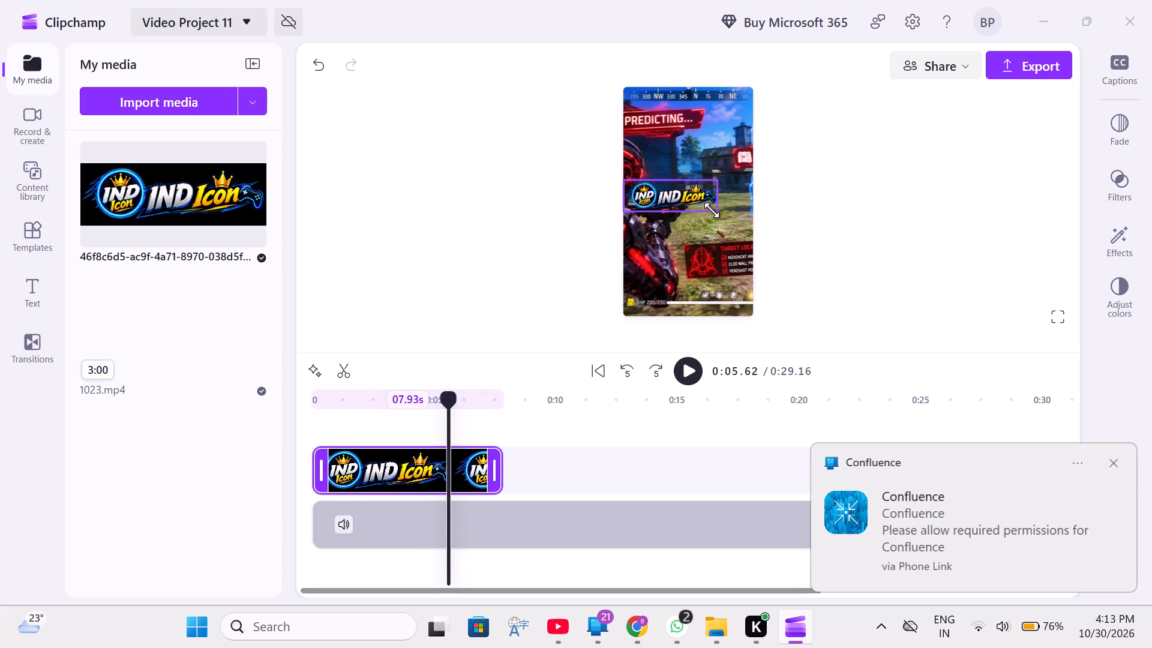
drag(712, 210, 688, 202)
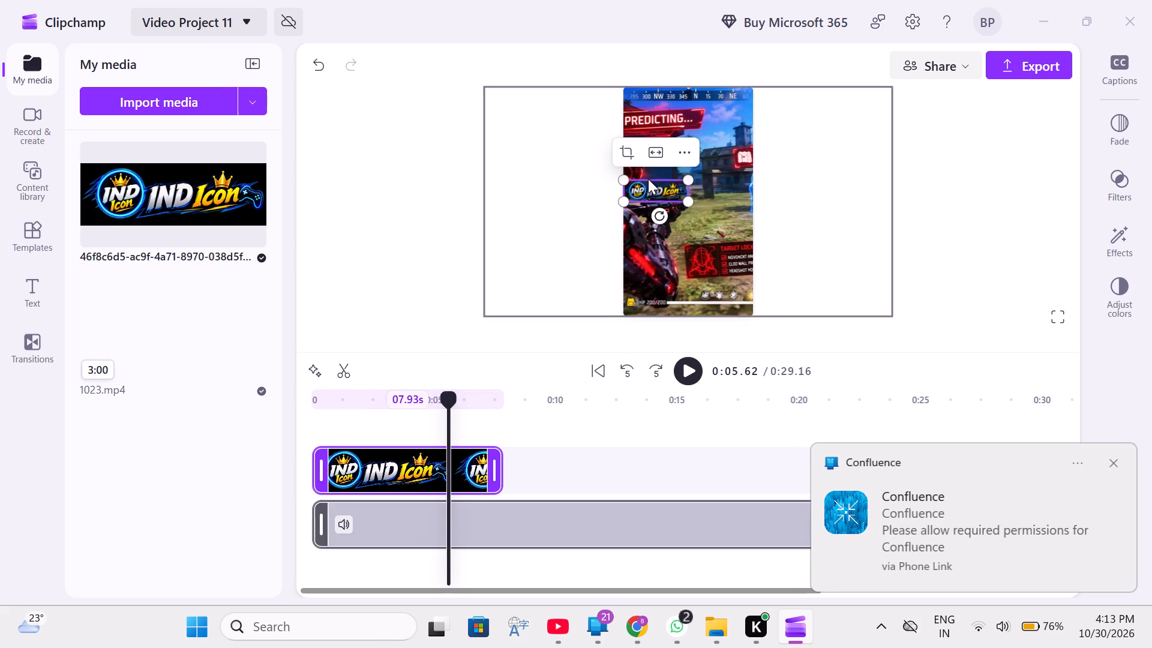
drag(652, 185, 711, 275)
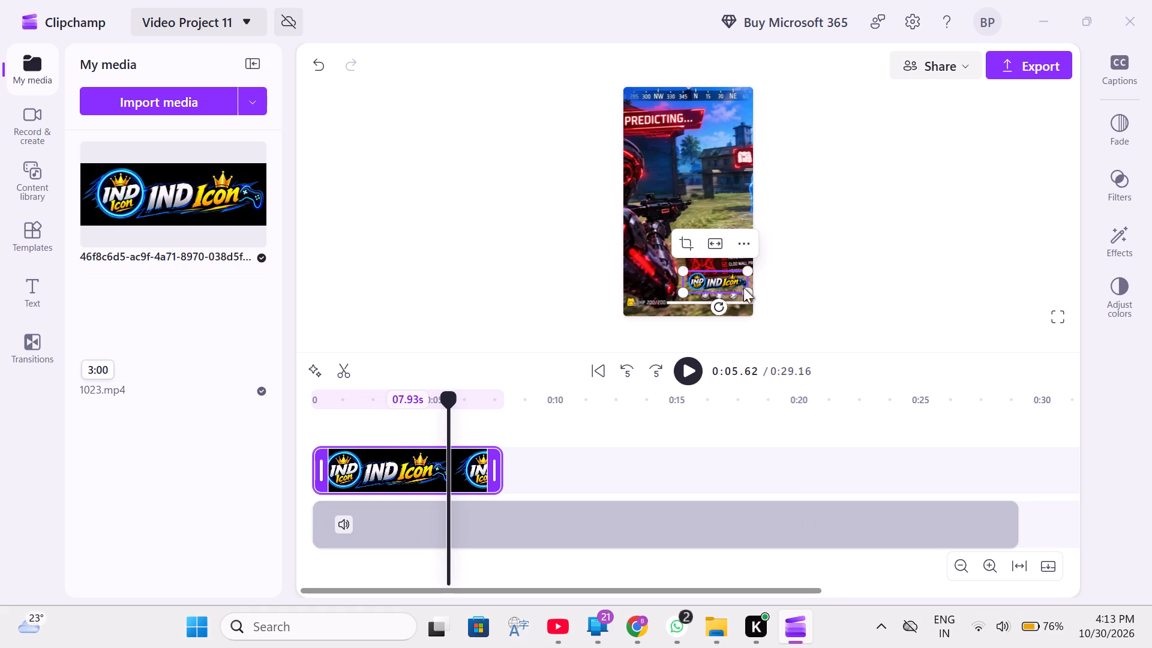
click(746, 287)
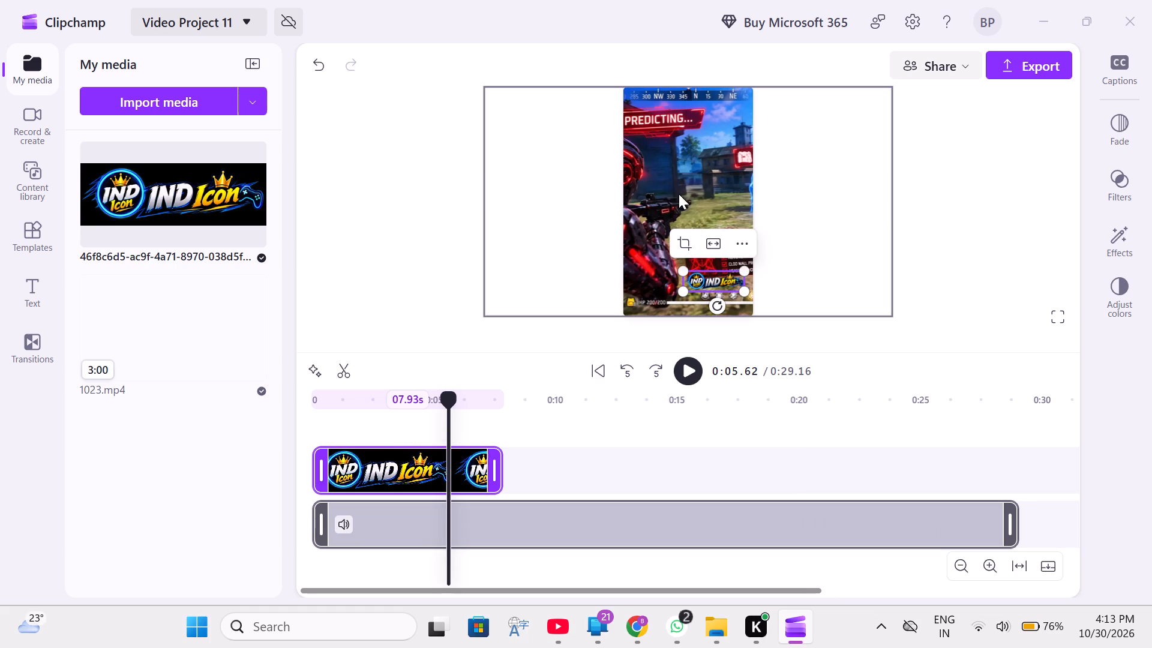
click(676, 182)
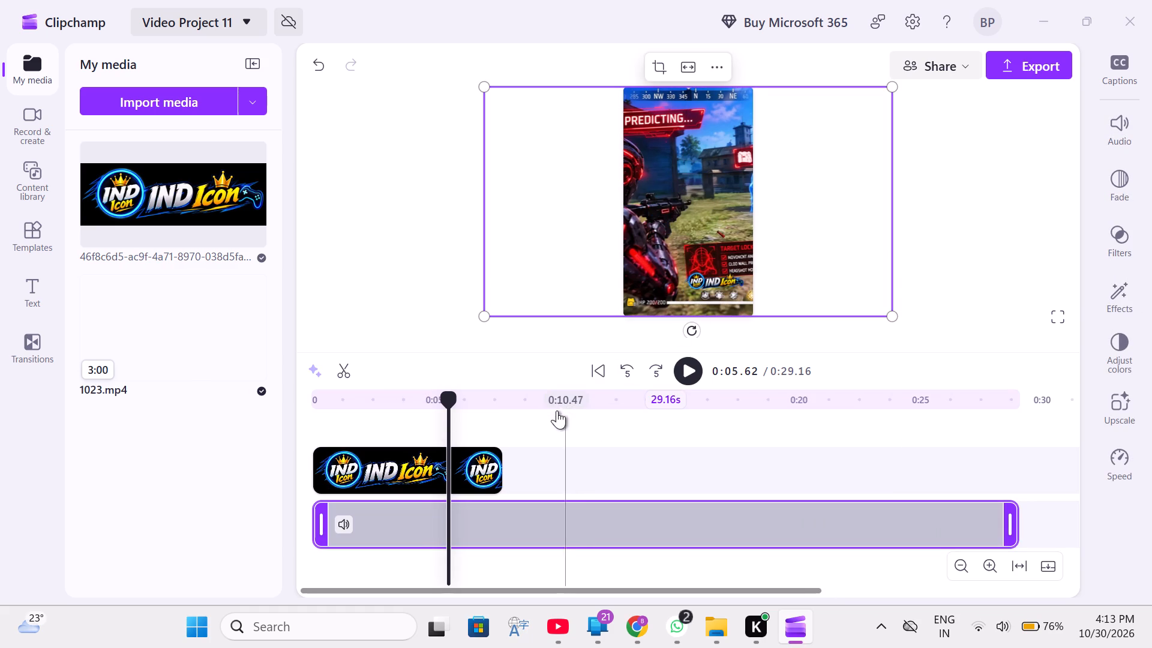
Extend the logo clip's end to match the end of the video at 29.16 s.
drag(499, 466, 628, 479)
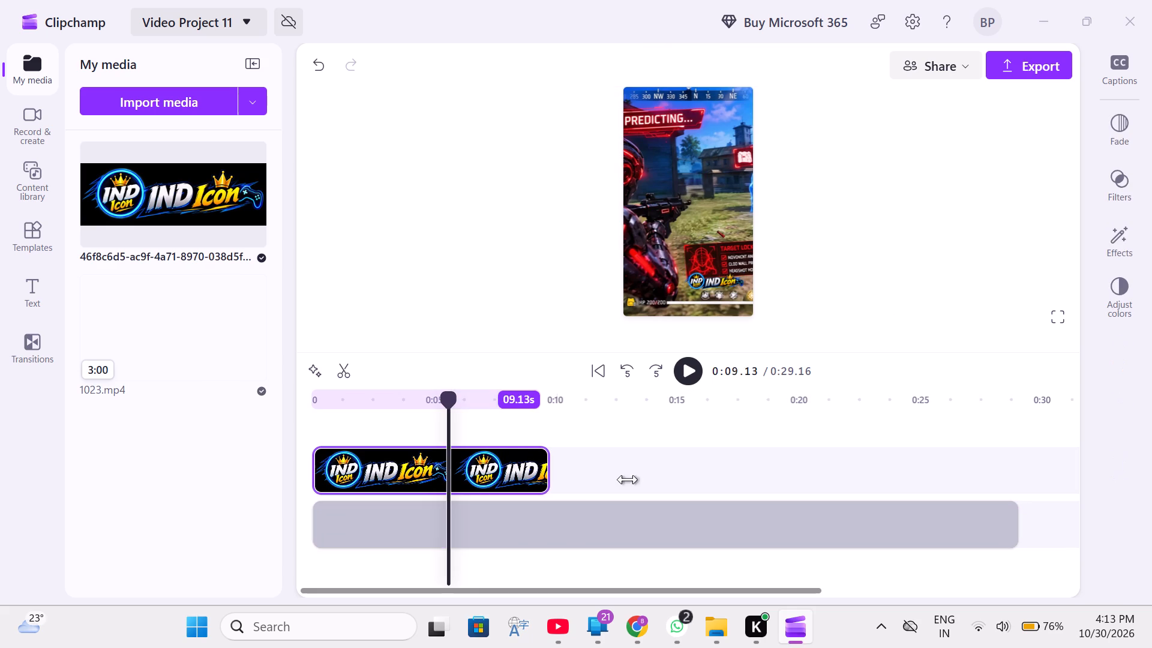
drag(628, 479, 890, 493)
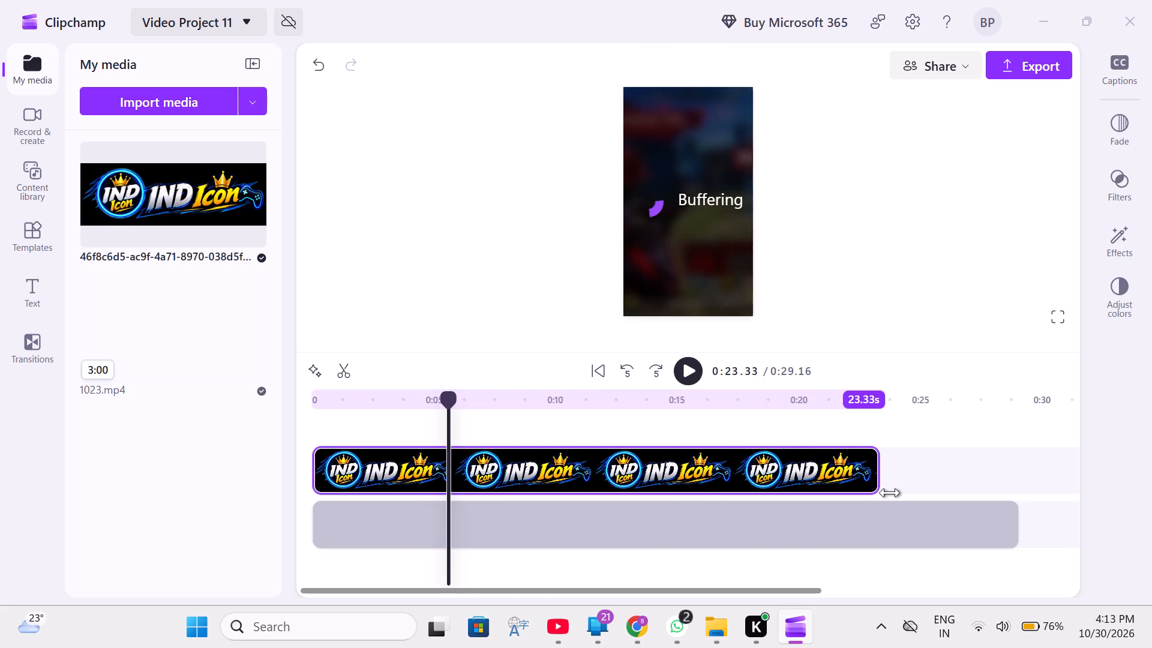
drag(890, 493, 1013, 522)
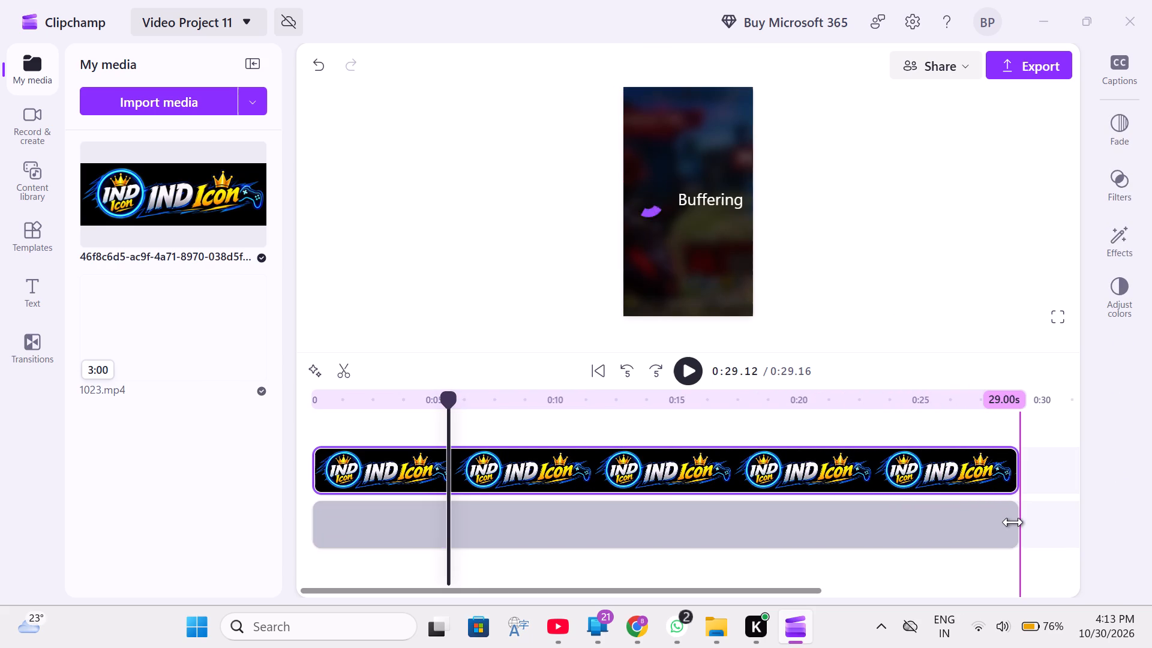
drag(1013, 522, 1014, 522)
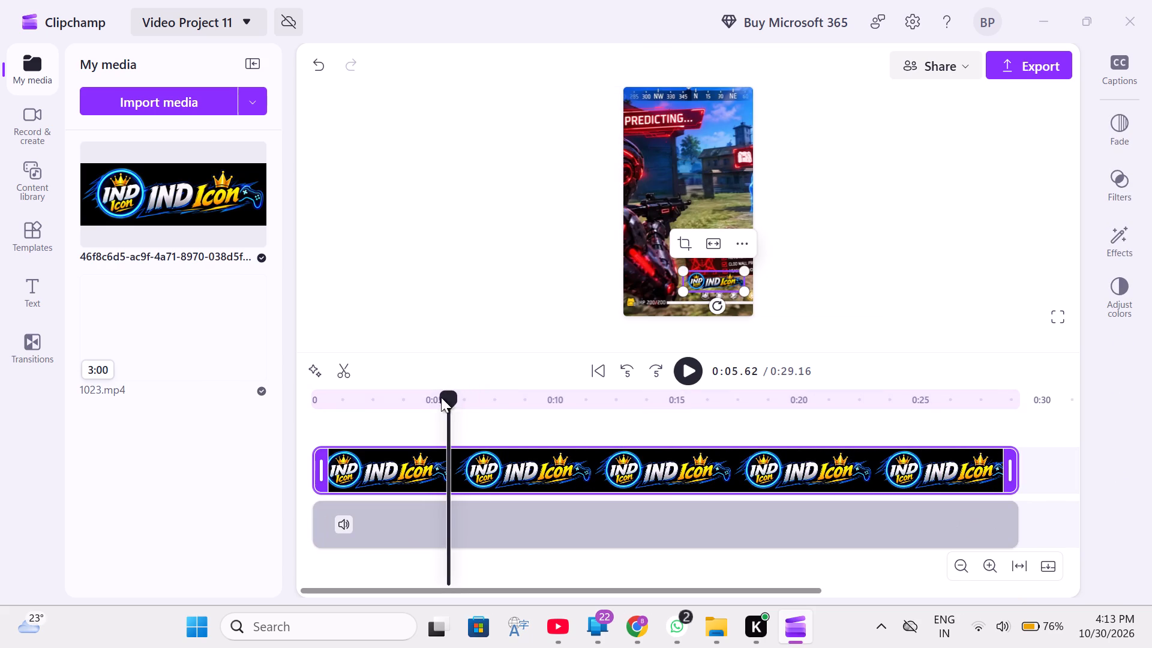
Play the video from 0:00 to about 0:07 to check the logo placement, and return to the beginning.
drag(450, 397, 307, 415)
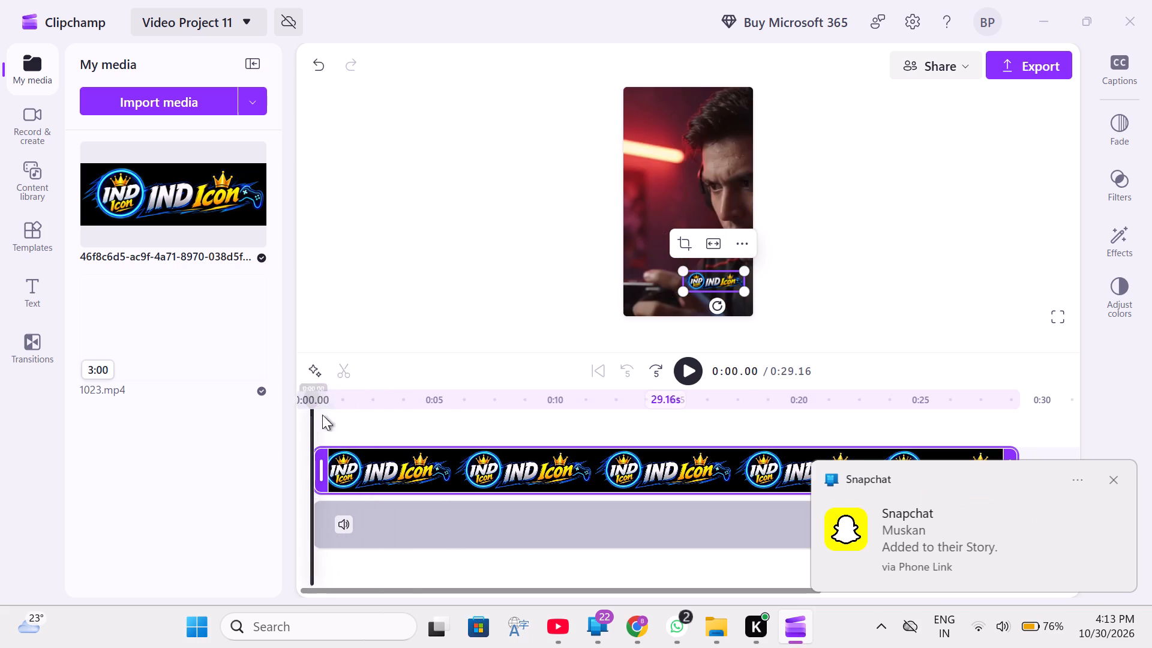
click(654, 191)
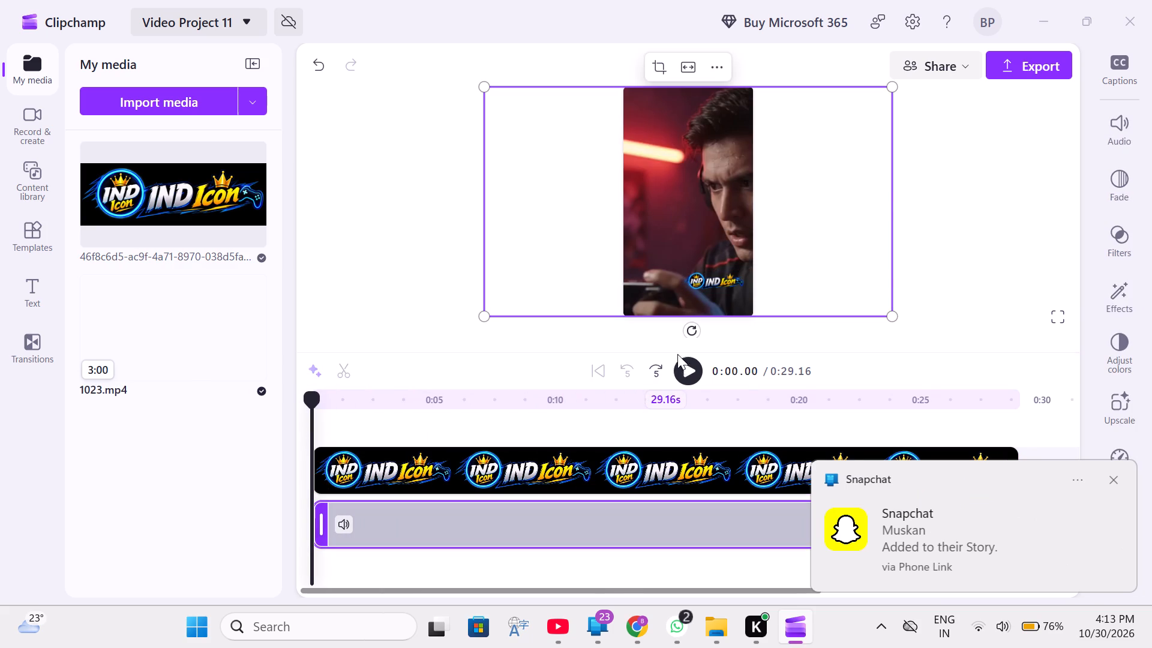
click(688, 373)
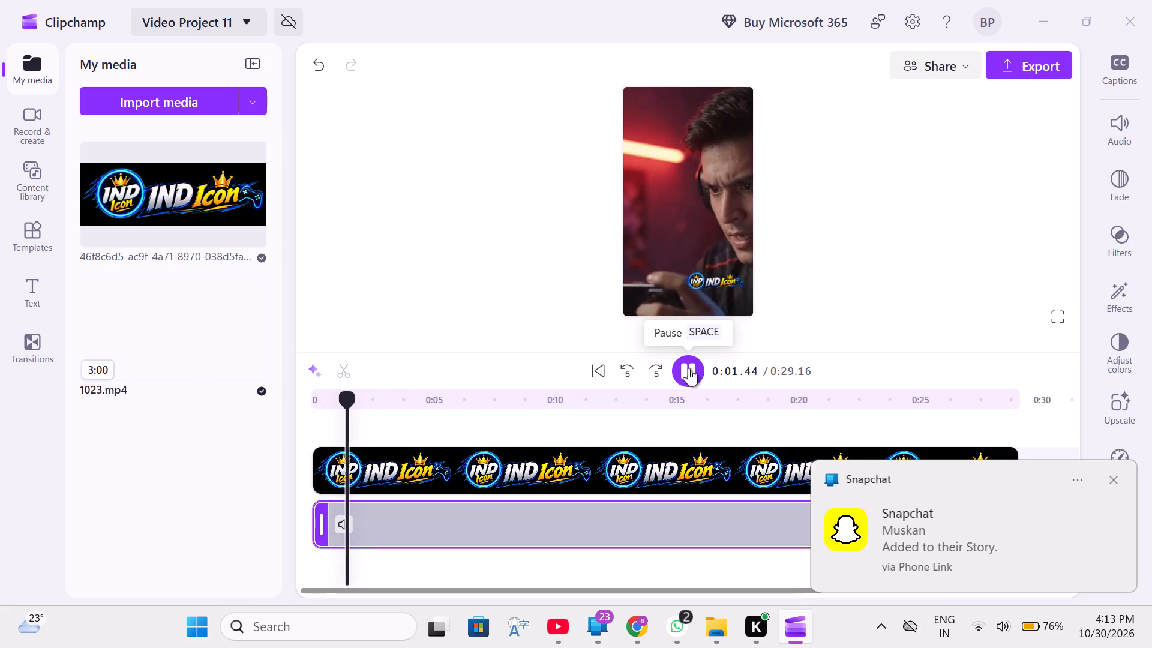
drag(712, 278, 721, 283)
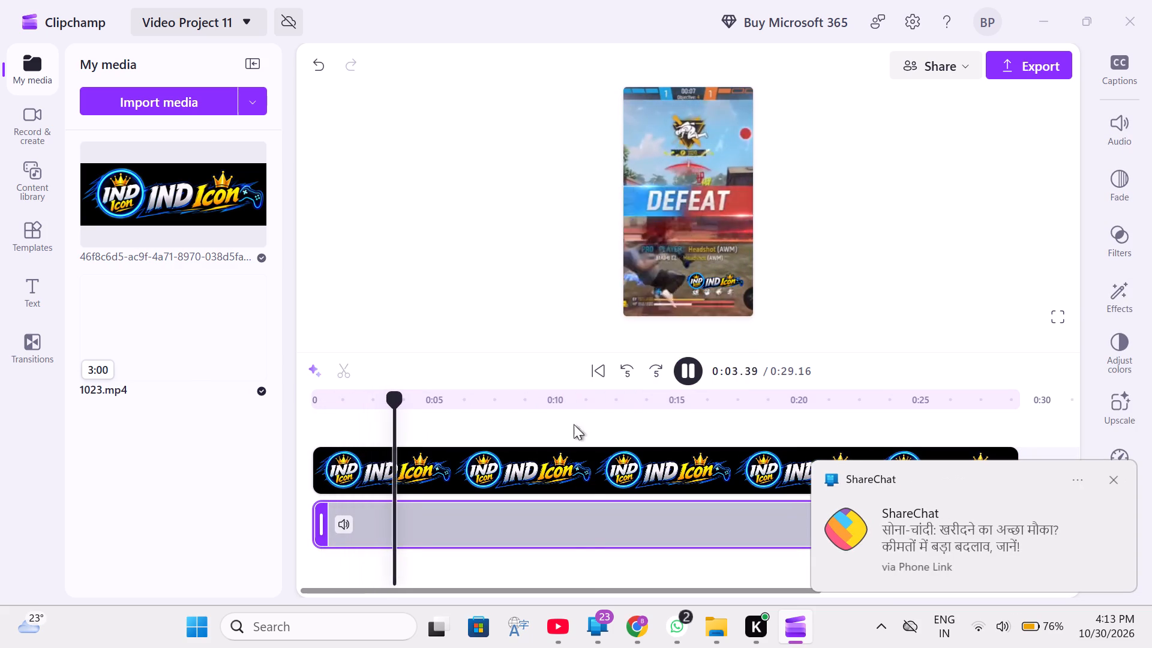
click(562, 466)
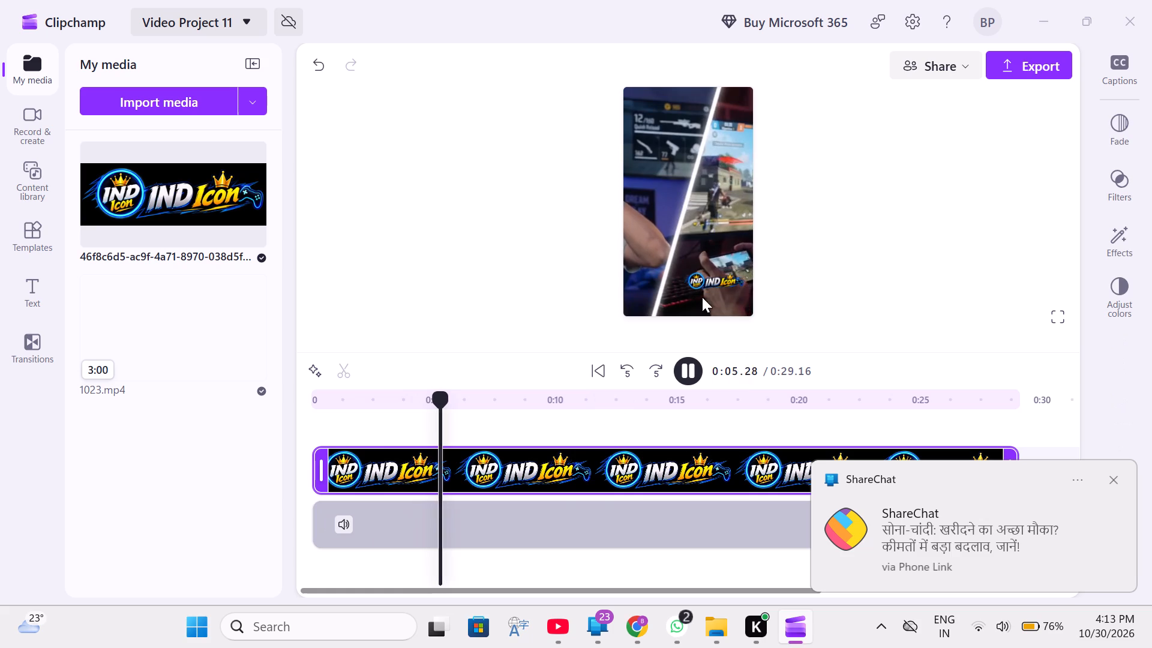
drag(489, 400, 407, 413)
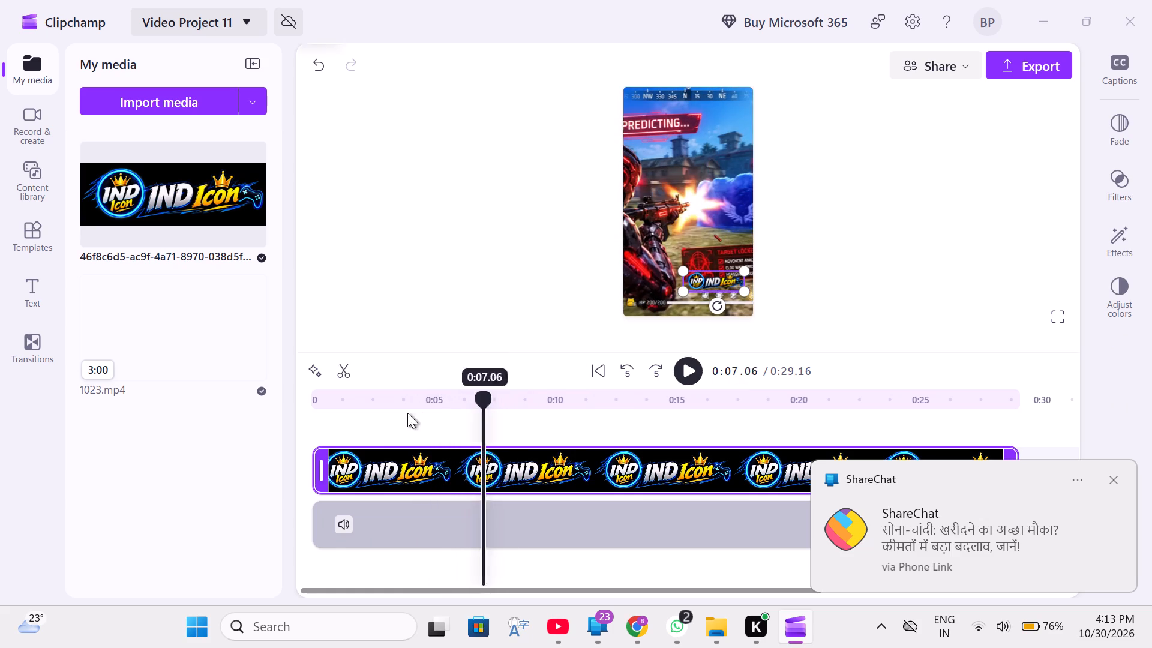
drag(407, 413, 247, 414)
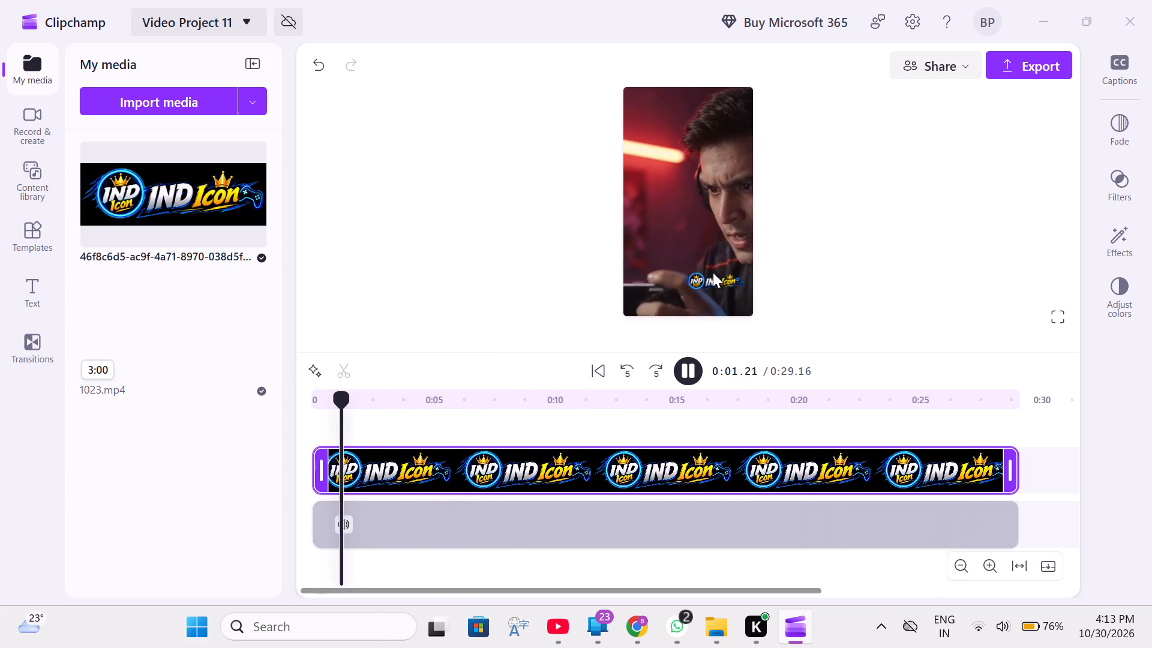
Pause at about 0:03.7 and nudge the logo slightly closer to the frame's lower-right corner.
click(689, 373)
drag(714, 280, 721, 283)
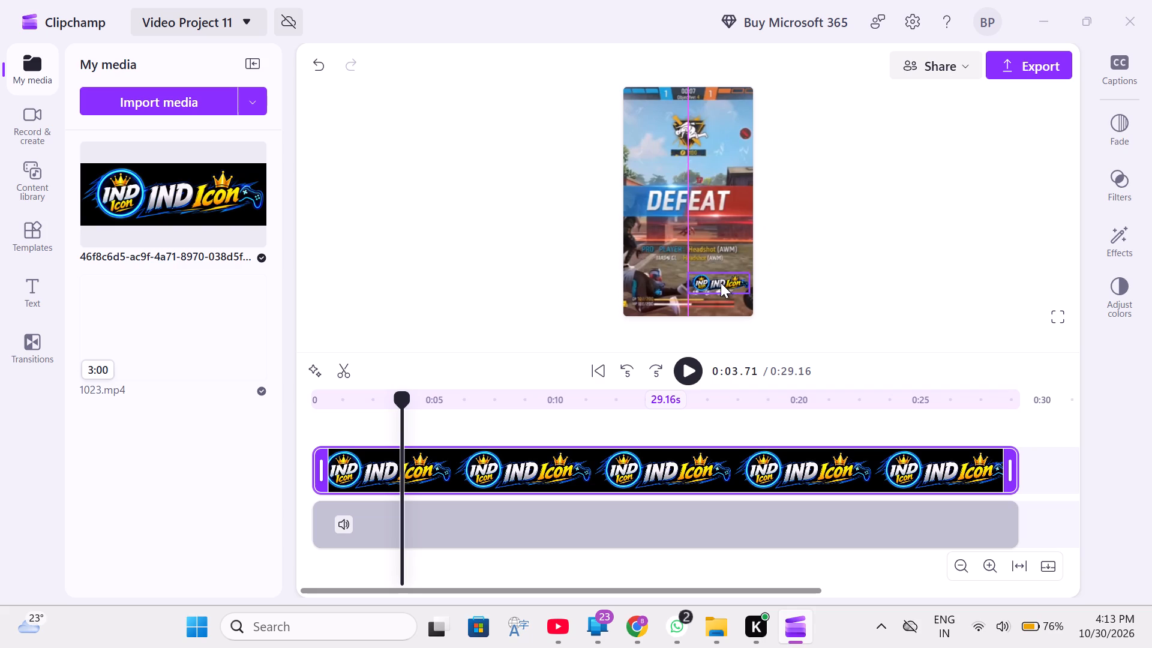
drag(721, 283, 718, 287)
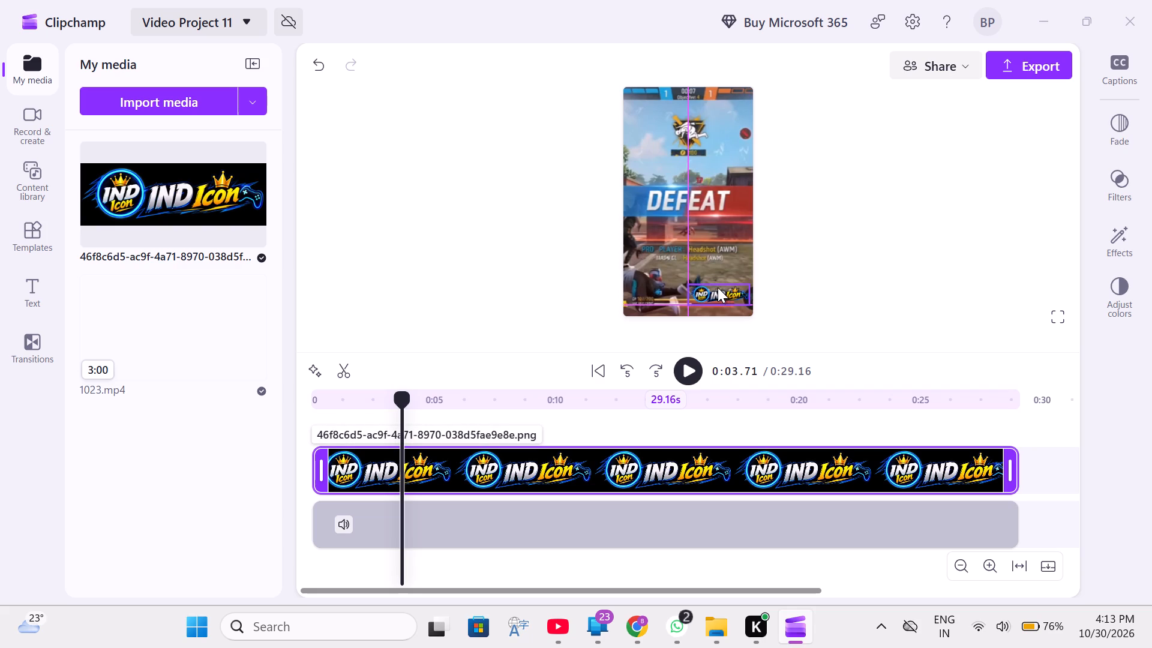
drag(718, 287, 717, 287)
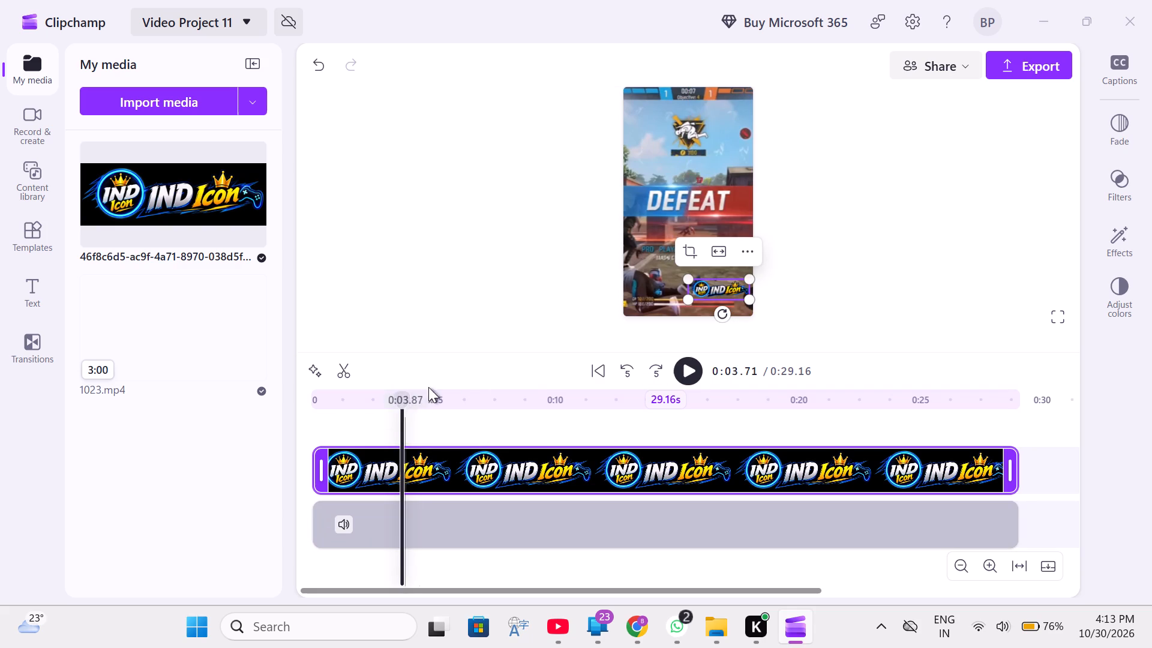
Return to 0:00 and play the video to check the repositioned logo.
drag(403, 398, 392, 404)
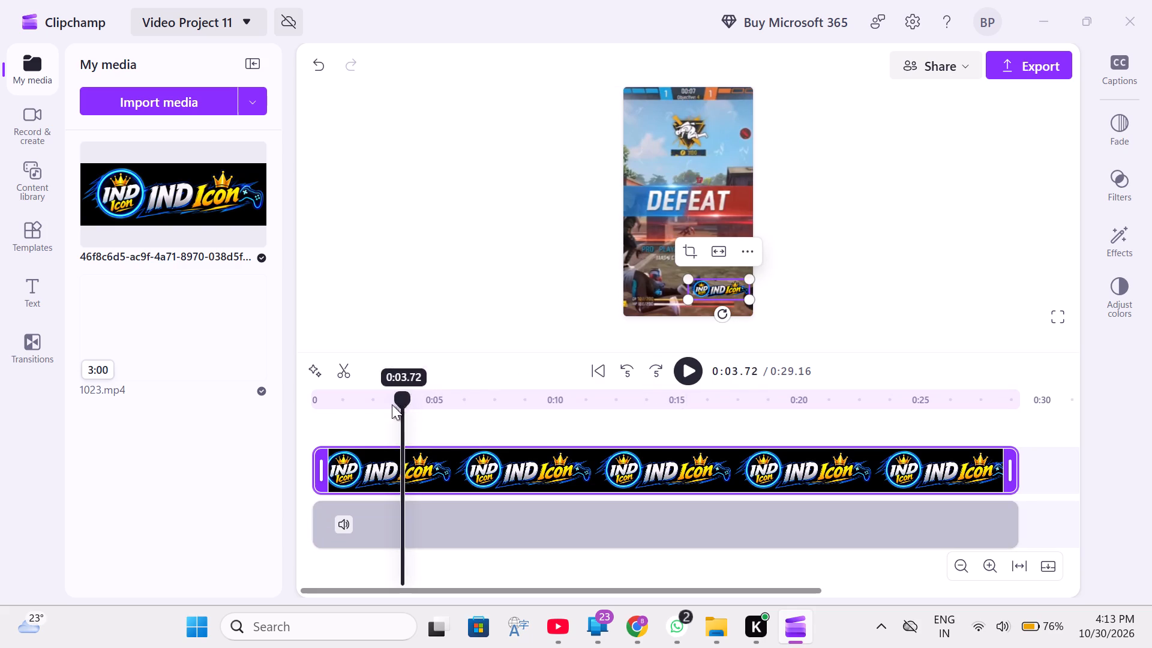
drag(392, 404, 266, 418)
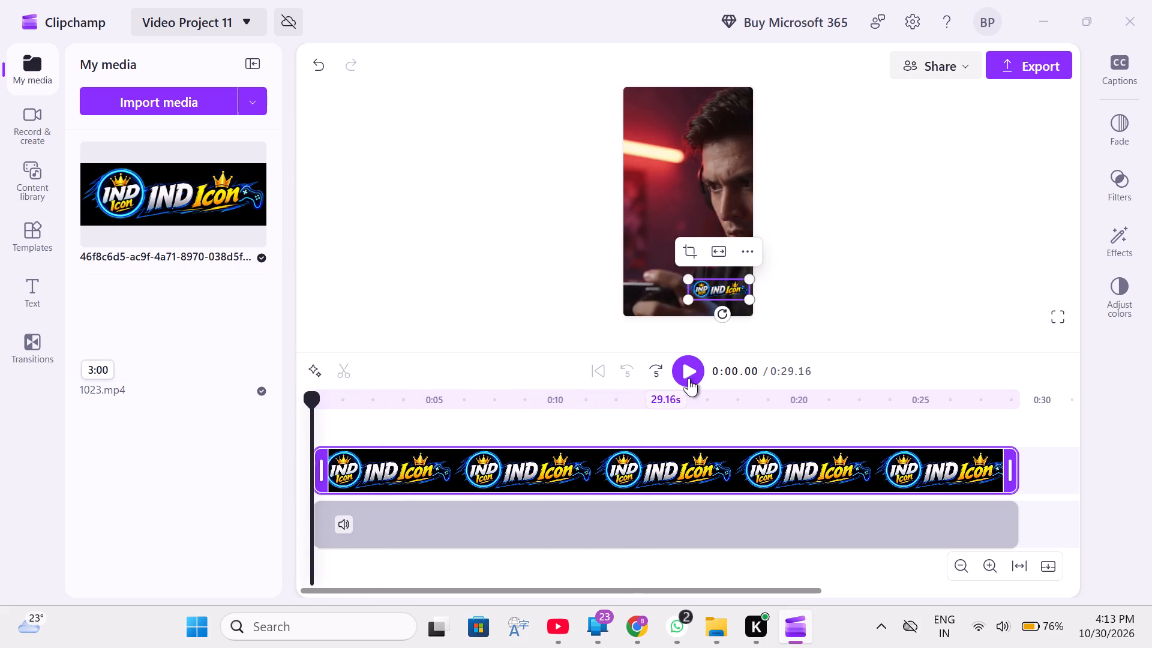
click(690, 376)
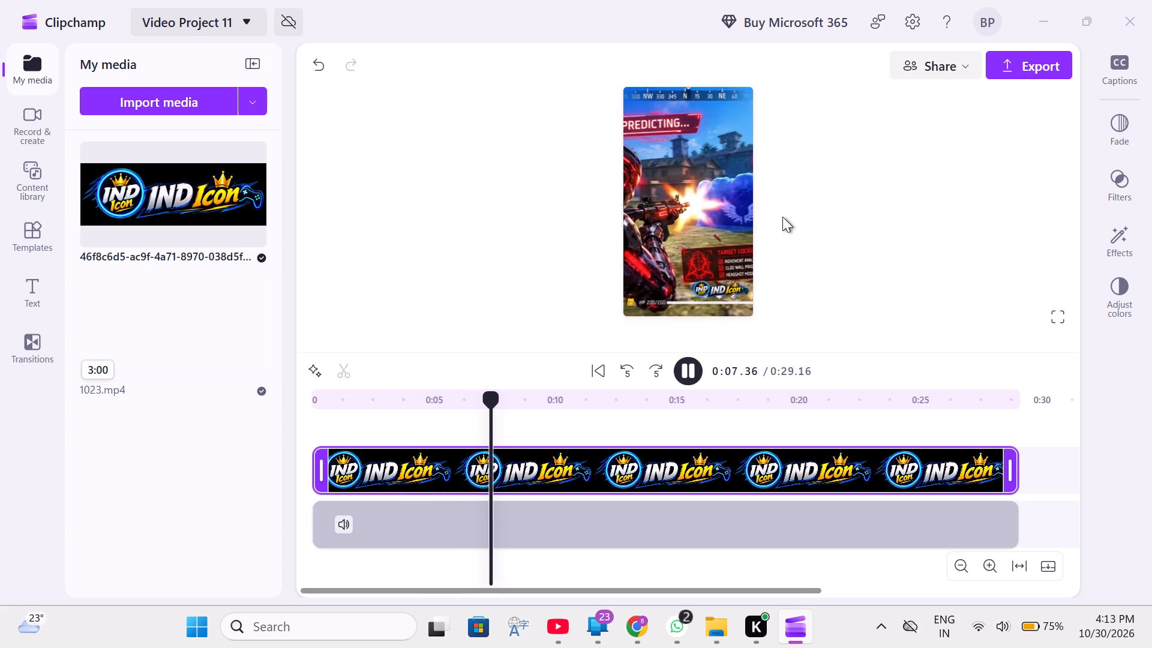
Return to 0:00 and play the first three seconds of the video to check the logo placement.
drag(529, 395, 351, 412)
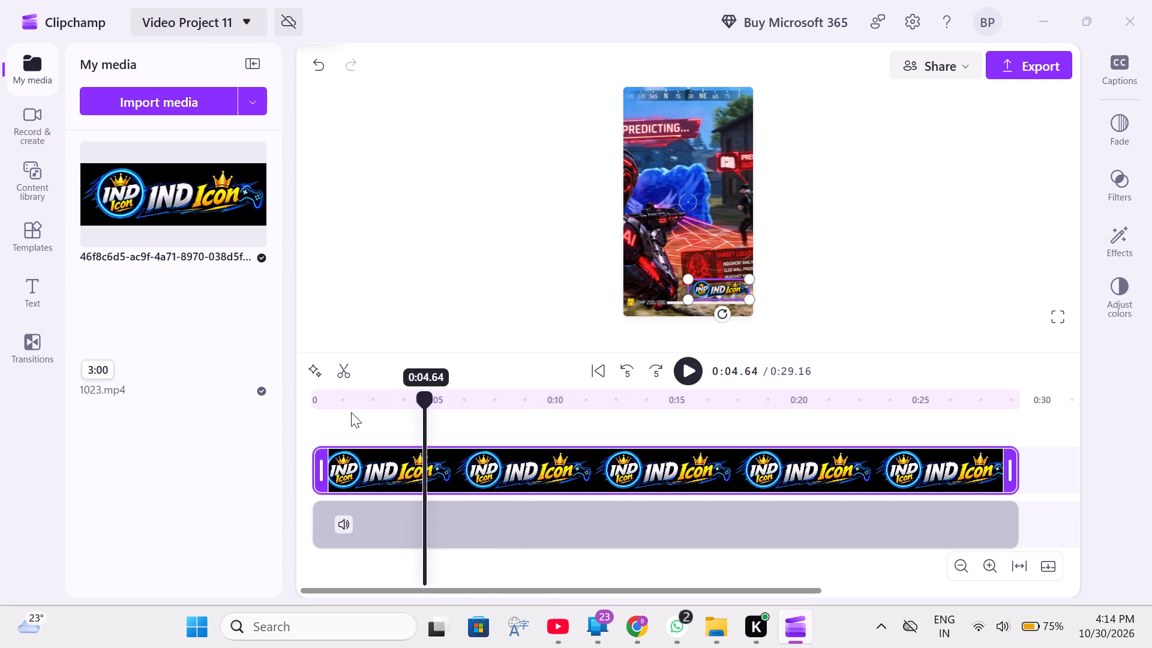
drag(351, 412, 242, 413)
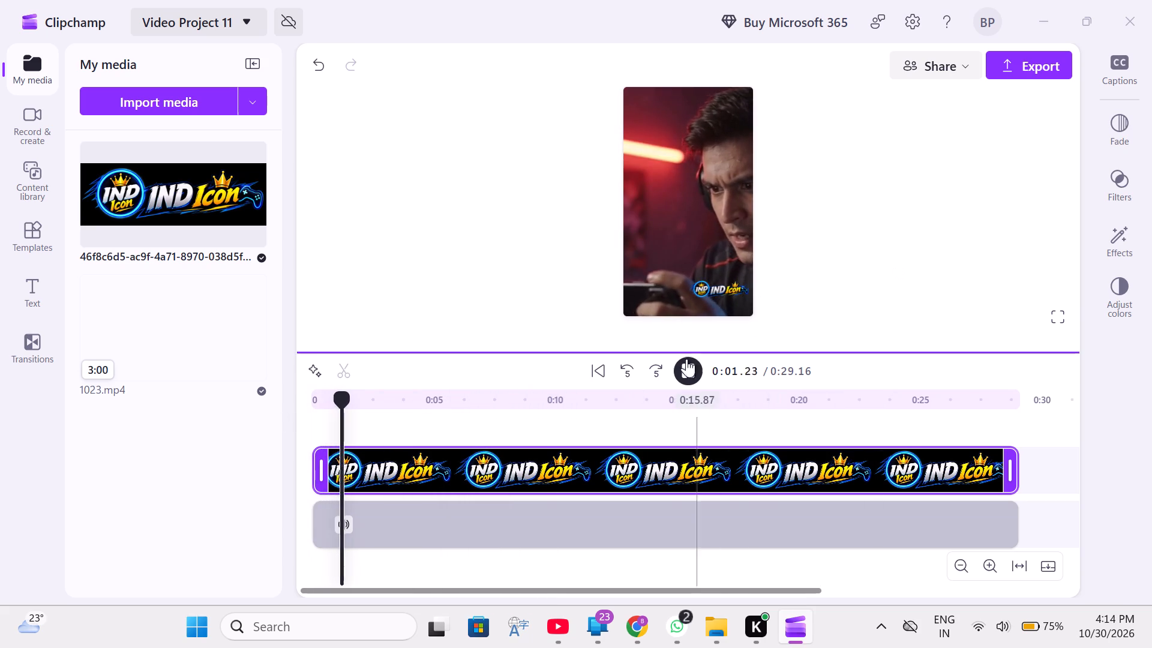
click(693, 387)
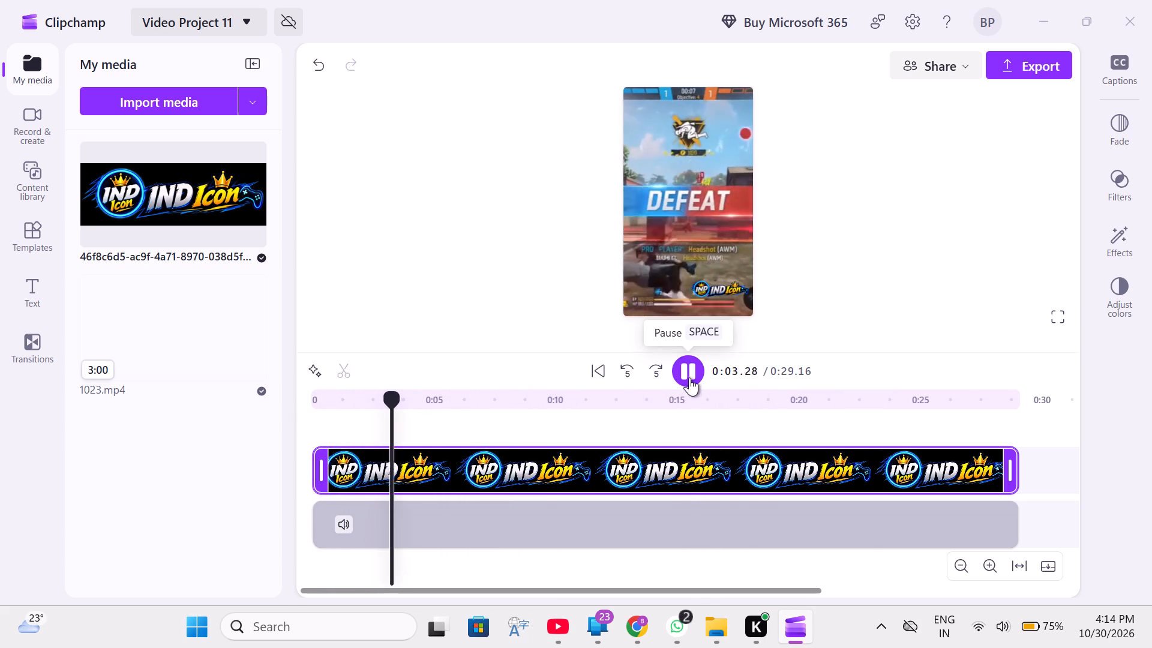
Pause at about 0:03.6 and nudge the logo slightly lower, closer to the bottom edge of the video frame.
click(689, 375)
click(726, 284)
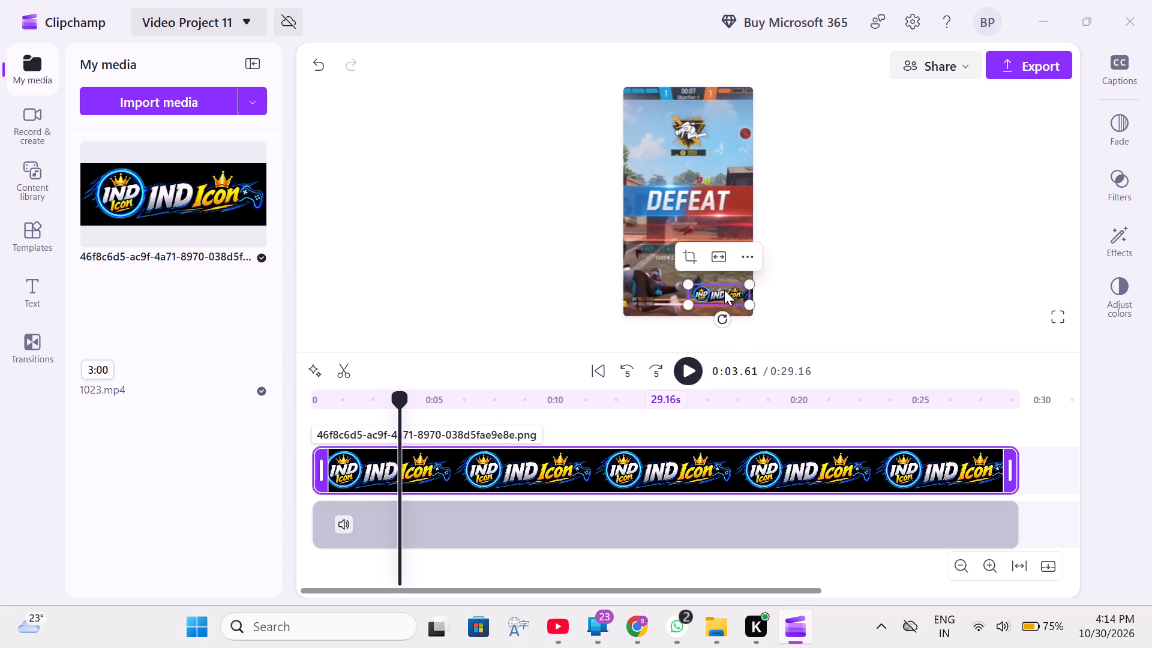
Return to 0:00 and play the video through to its end to check the lowered logo.
click(402, 384)
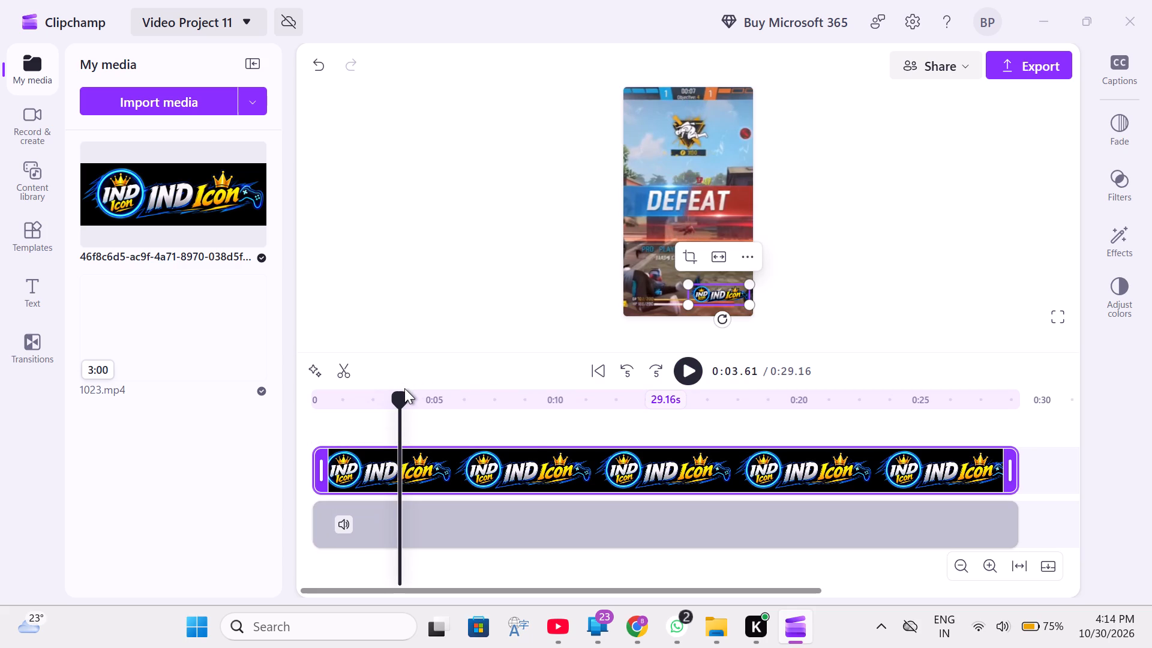
drag(398, 395, 280, 419)
click(685, 207)
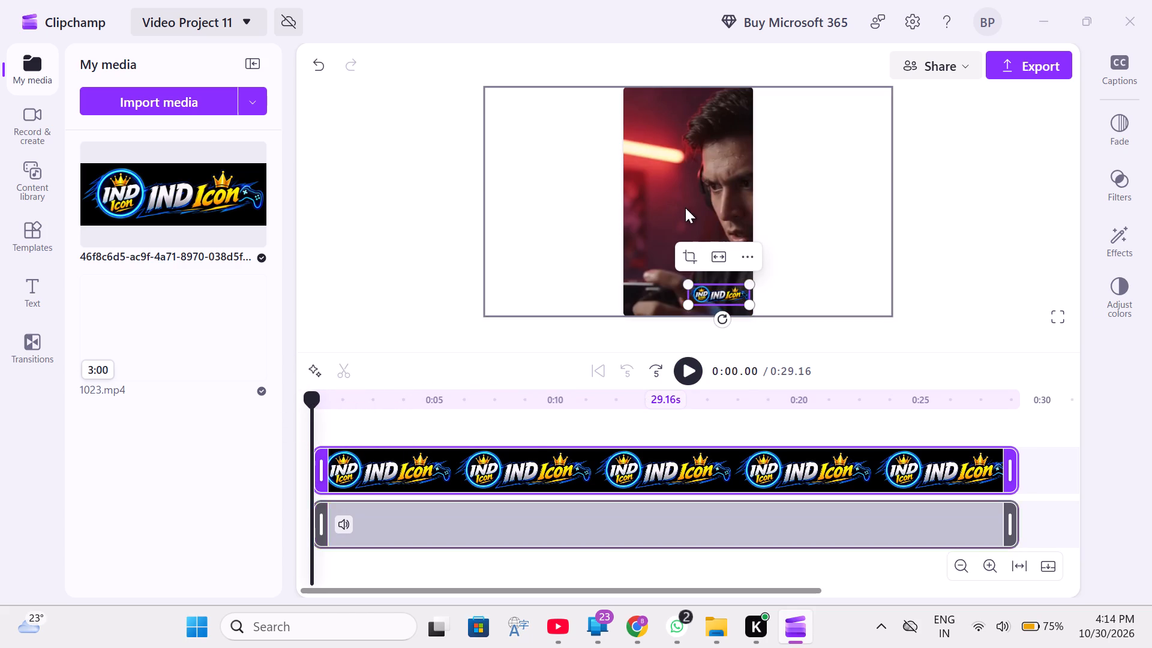
click(682, 381)
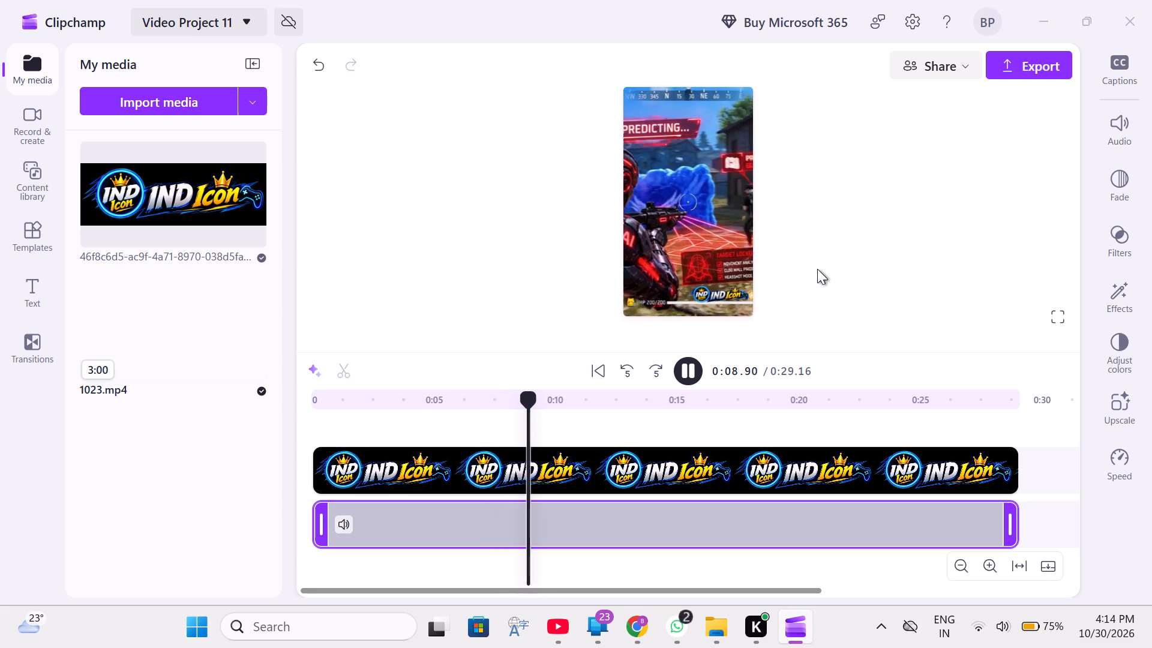
Generate AI autocaptions for the video with the language set to Hindi (India) and captions shown in the video.
click(1114, 76)
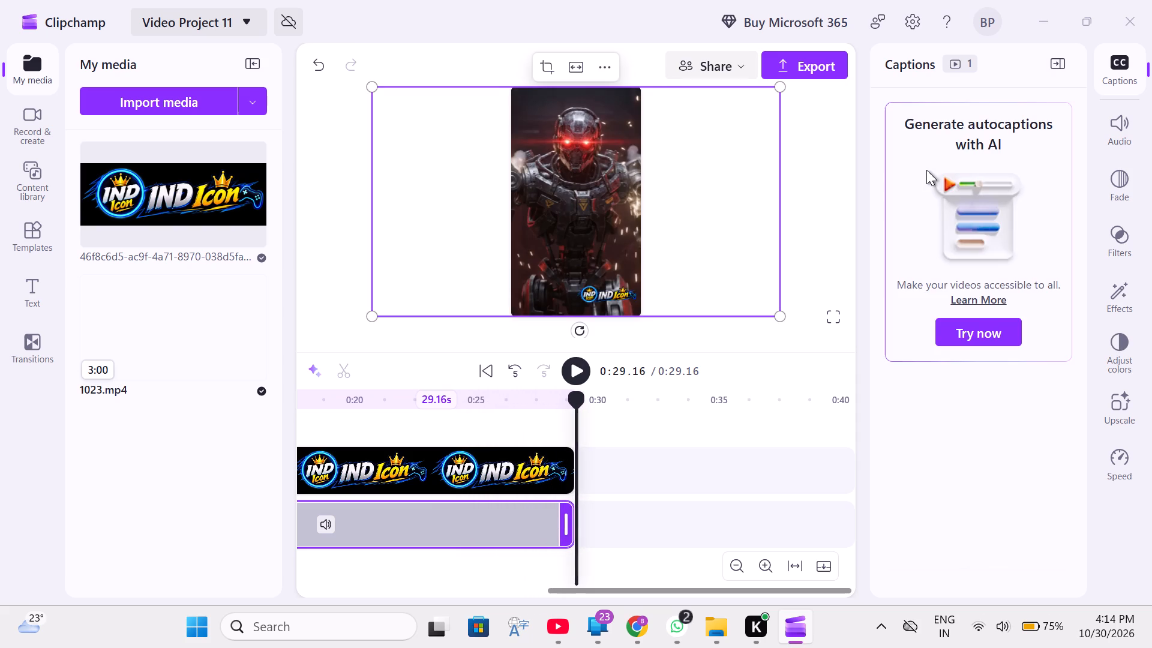
click(977, 323)
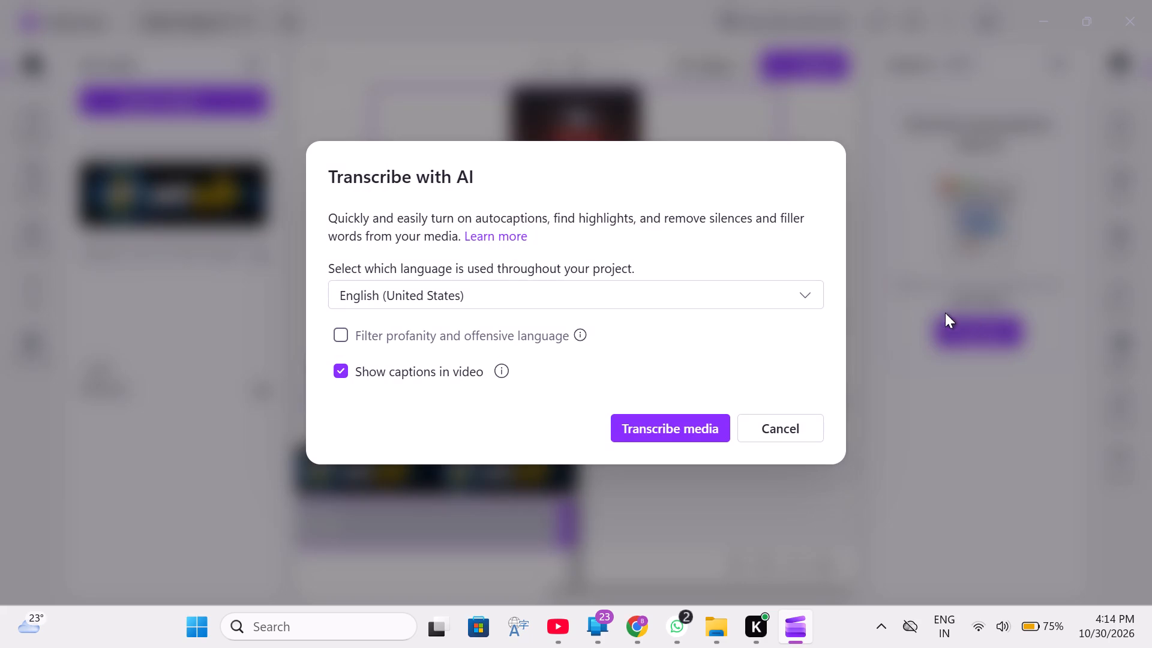
drag(482, 294, 253, 292)
key(BackSpace)
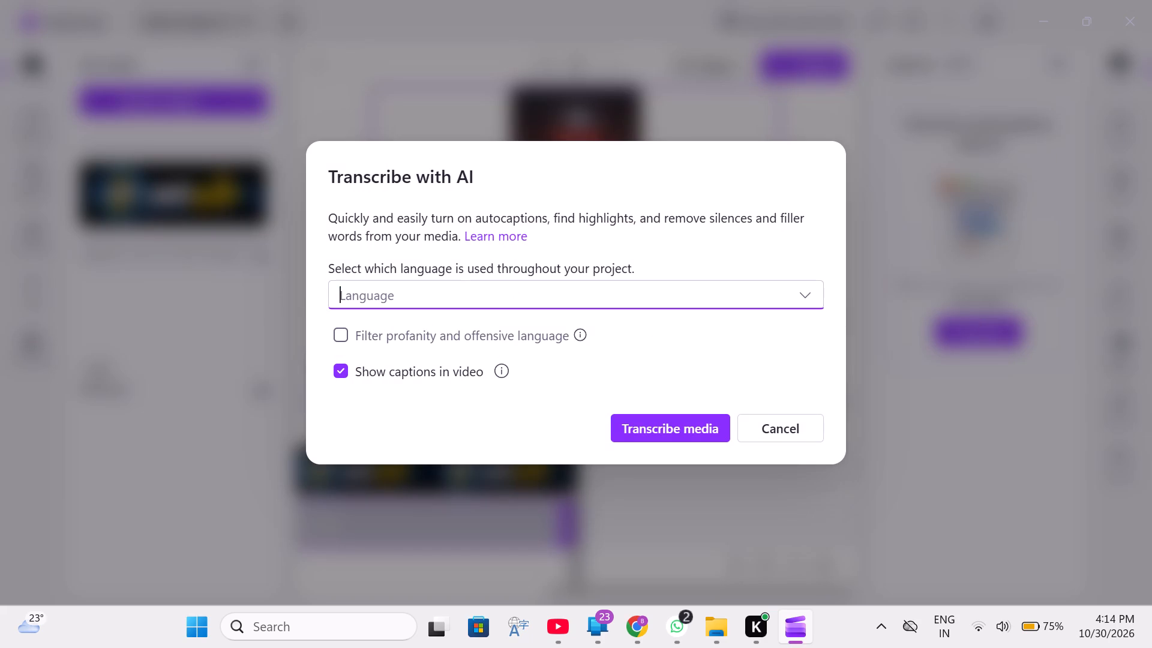
text(hi)
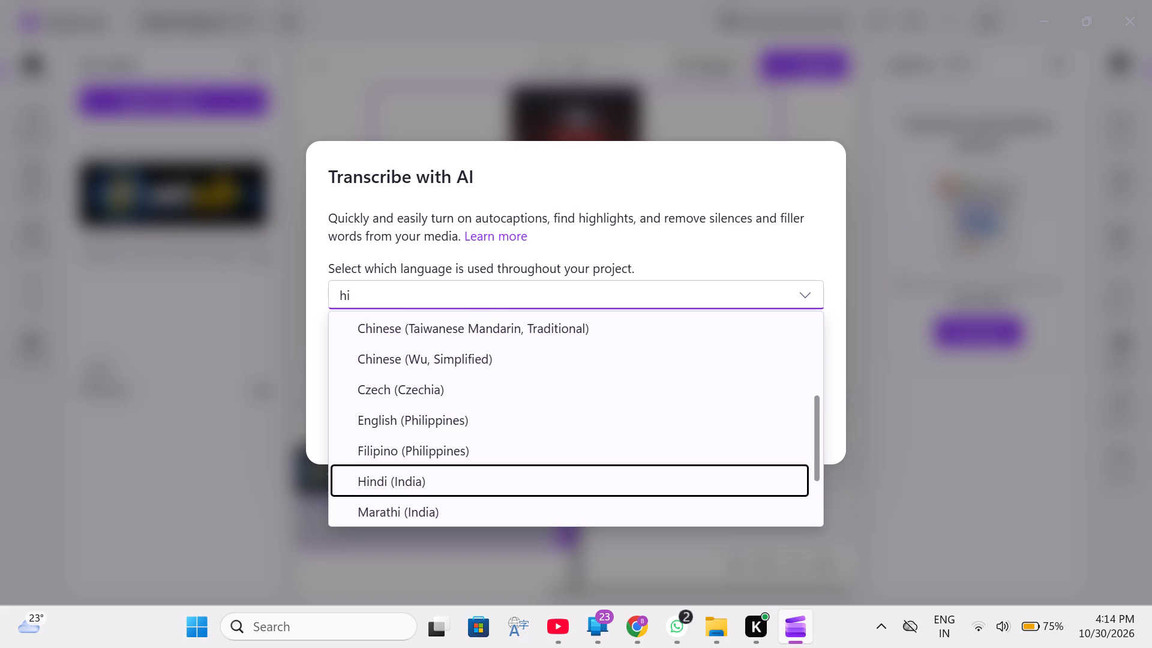
key(BackSpace)
key(BackSpace)
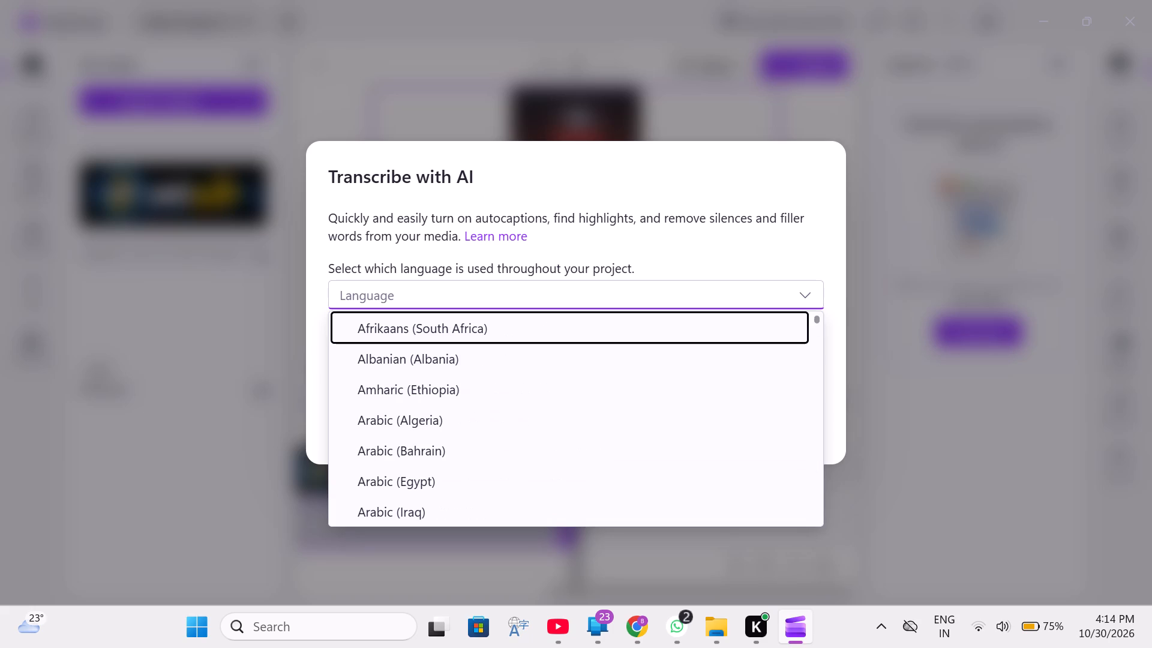
text(hi)
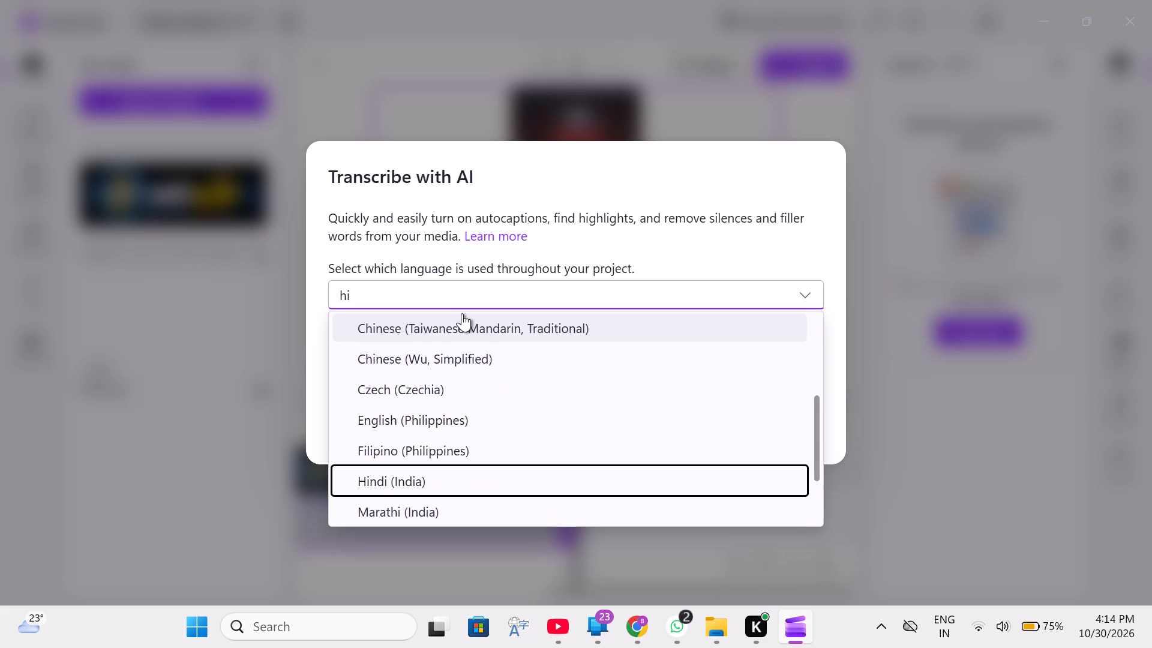
key(n)
text(di)
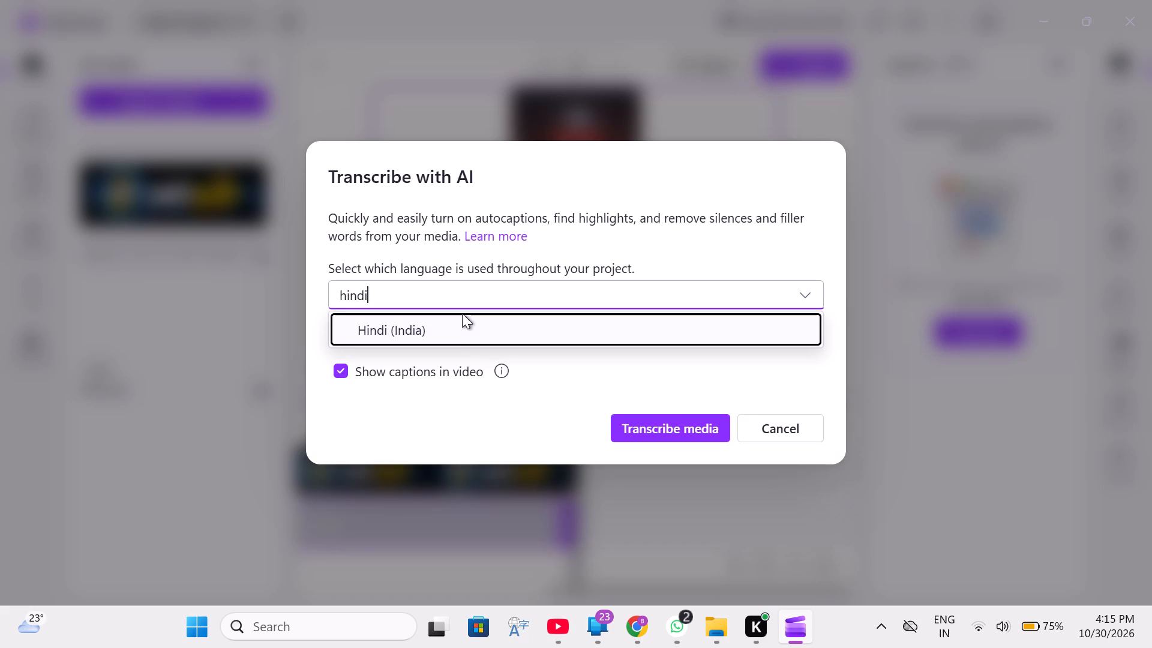
click(452, 334)
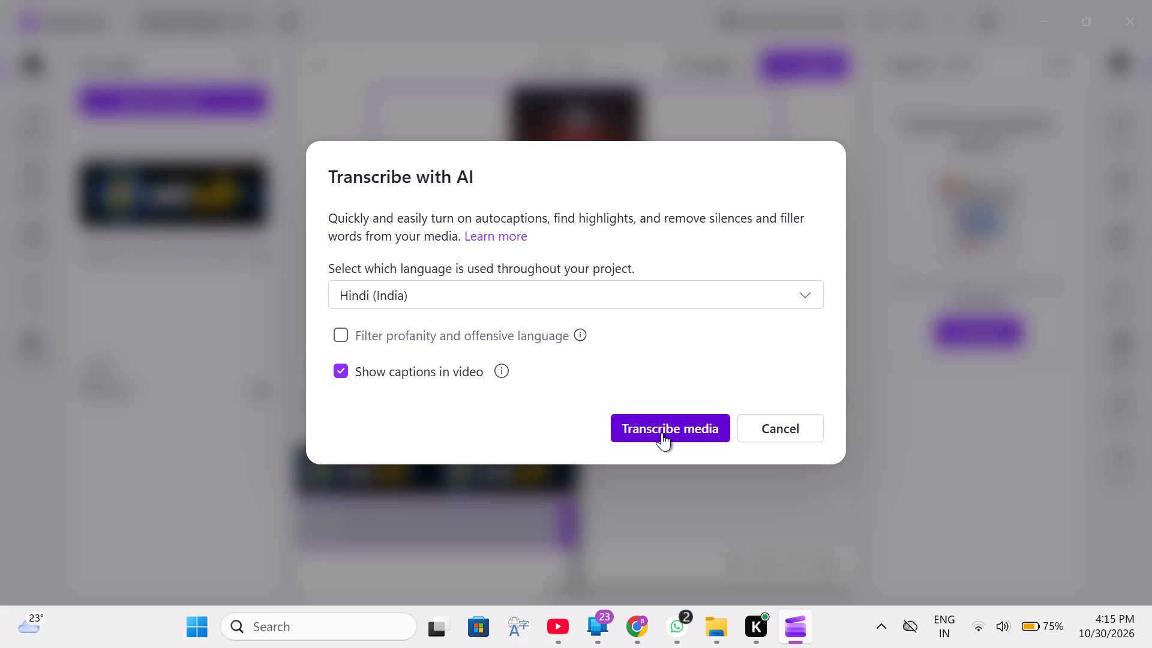
click(661, 433)
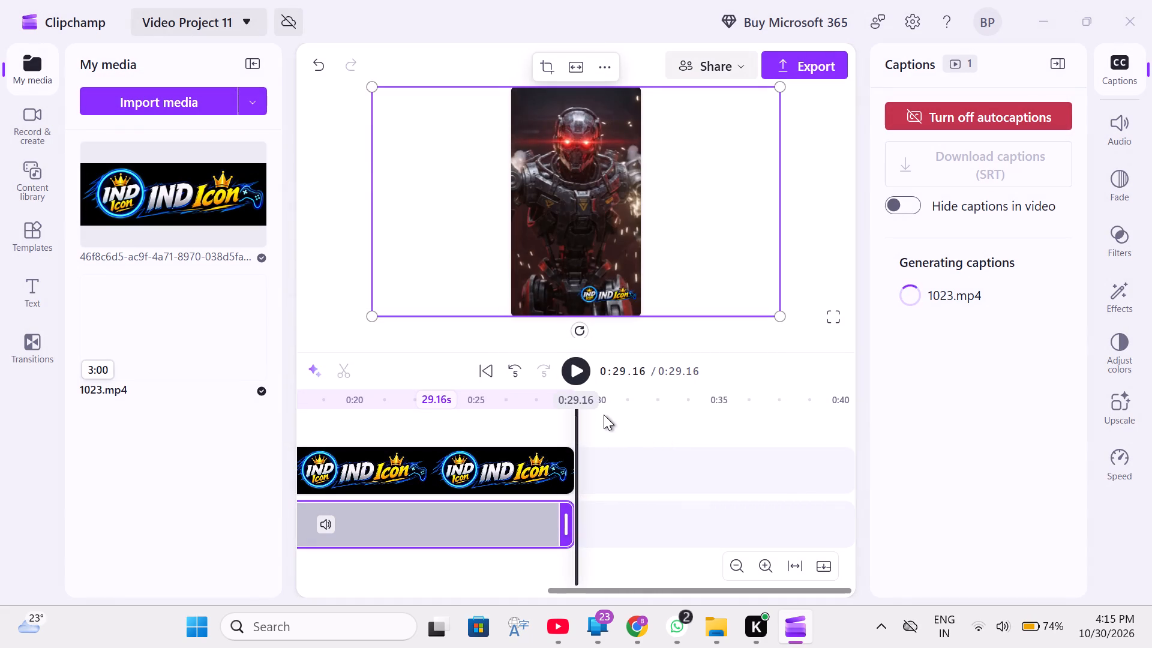
Return to 0:00 and replay the video's opening seconds, pausing at about 0:01.
drag(574, 403, 550, 407)
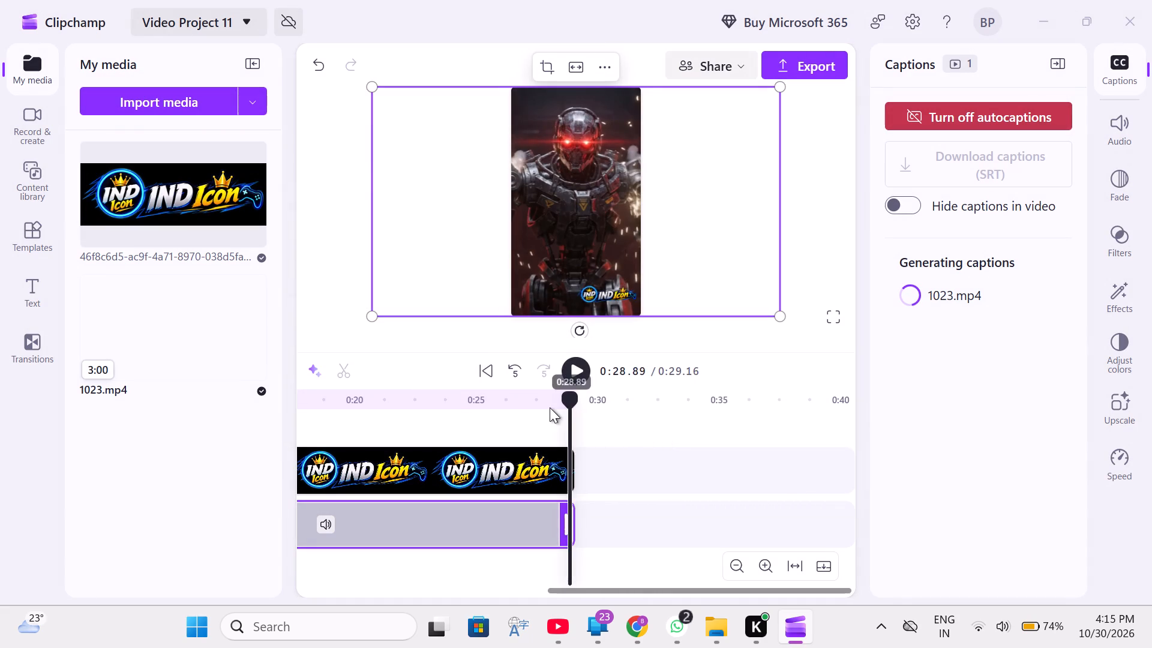
drag(550, 407, 215, 470)
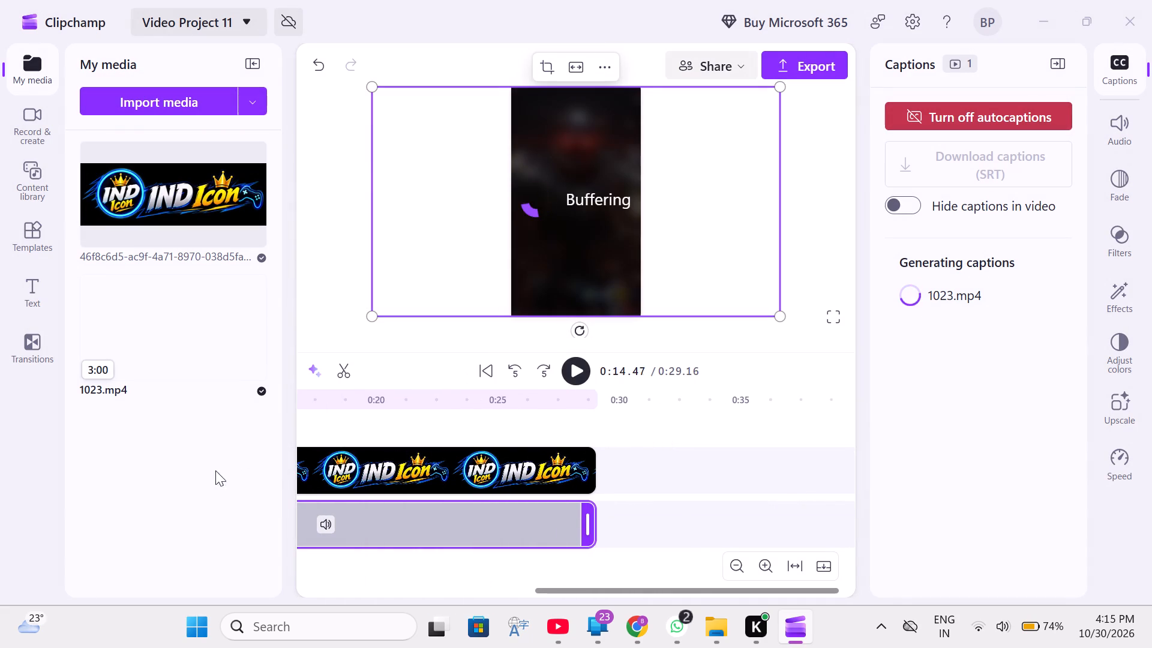
drag(215, 470, 213, 470)
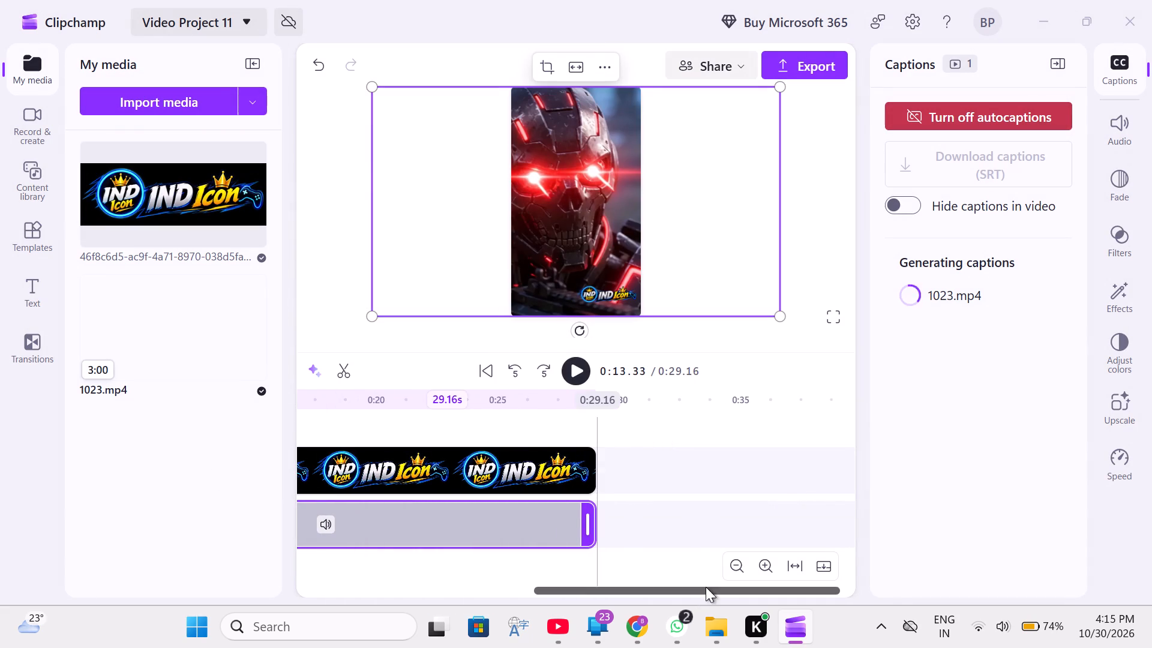
click(734, 566)
click(734, 566)
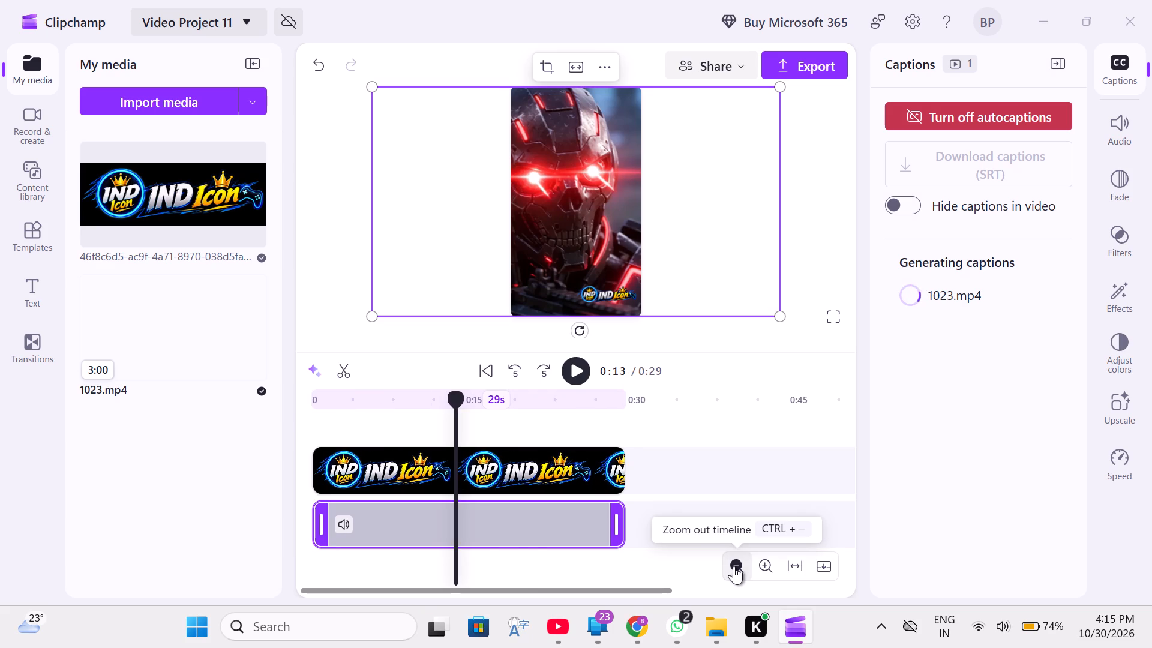
drag(455, 398, 357, 421)
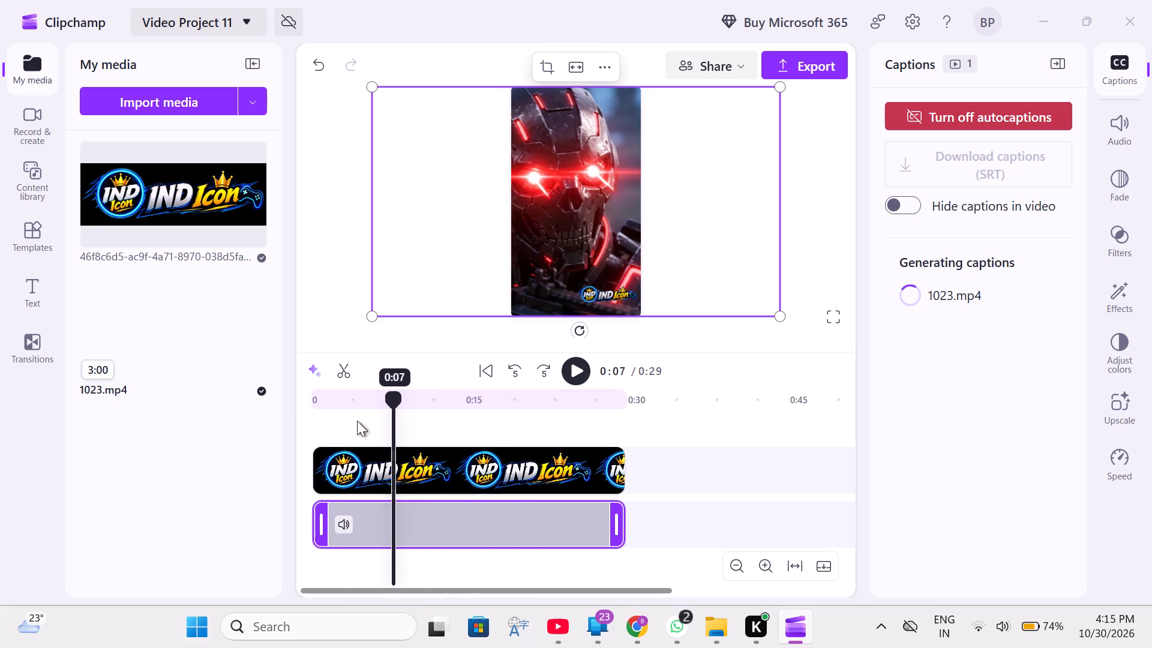
drag(357, 421, 274, 439)
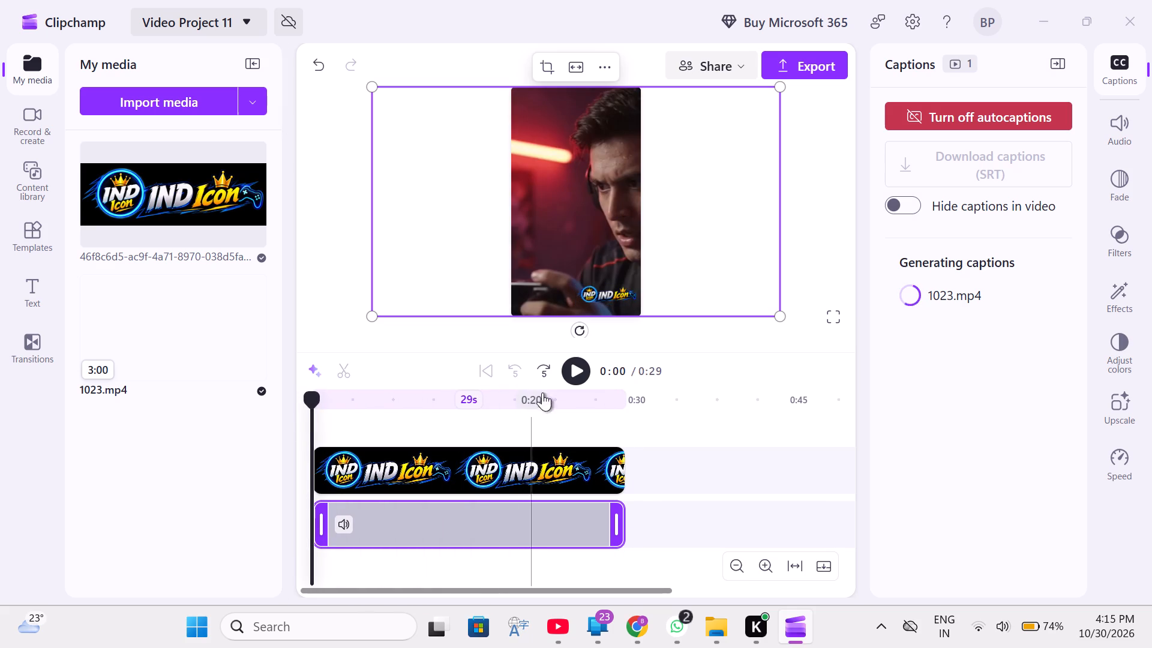
click(578, 378)
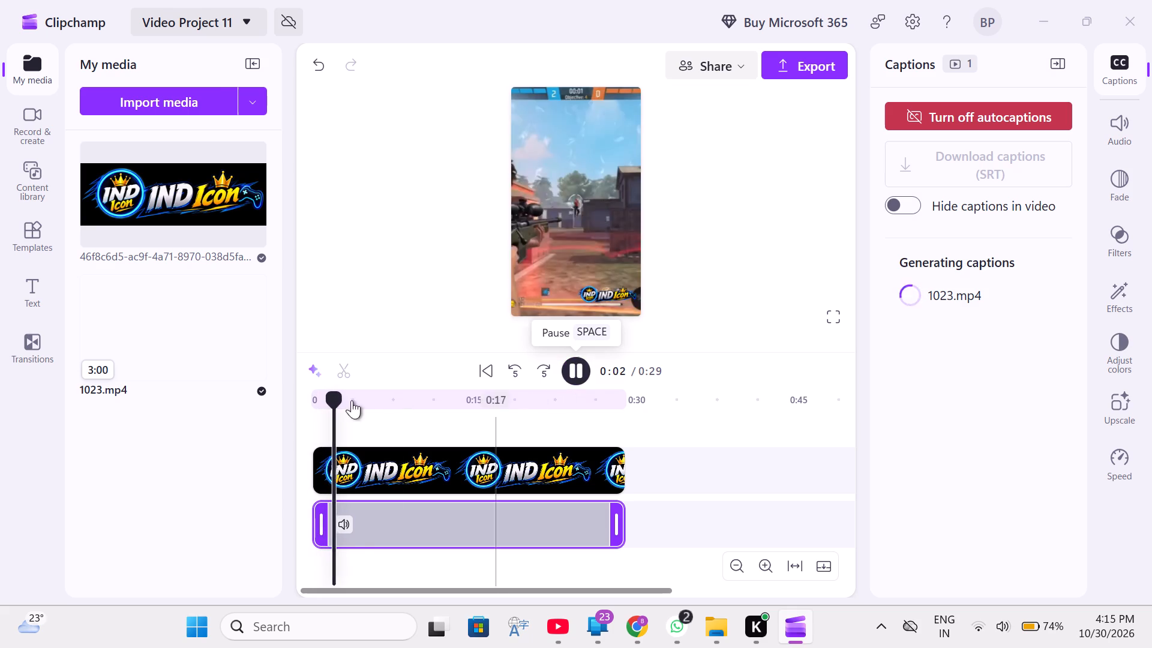
drag(346, 401, 257, 424)
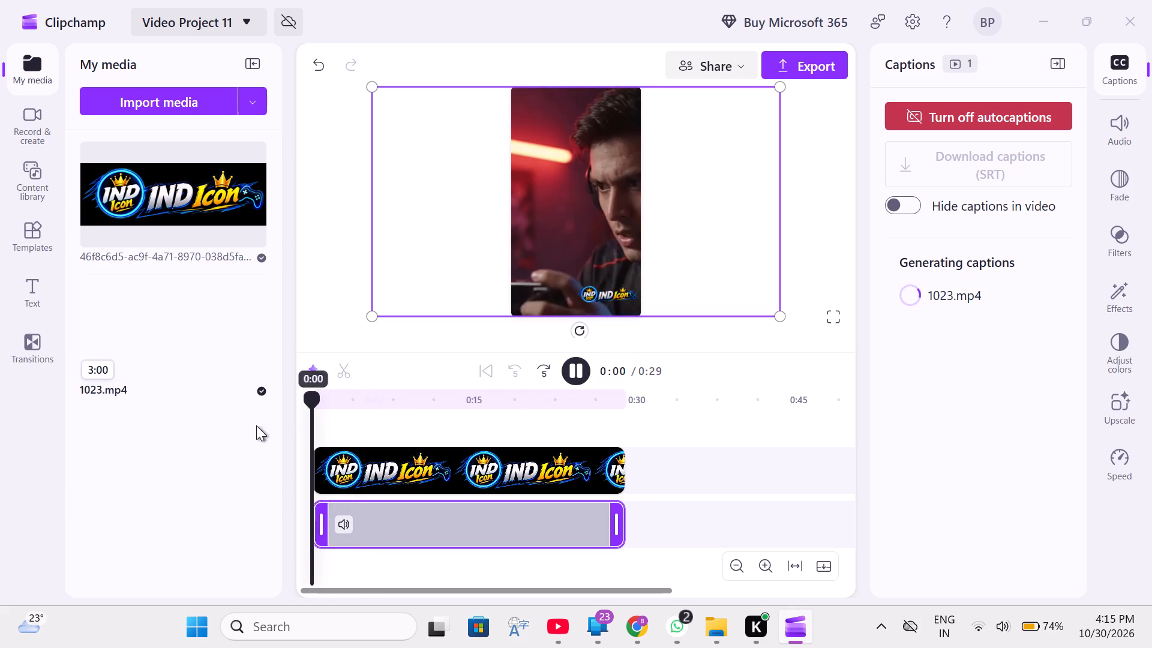
click(574, 374)
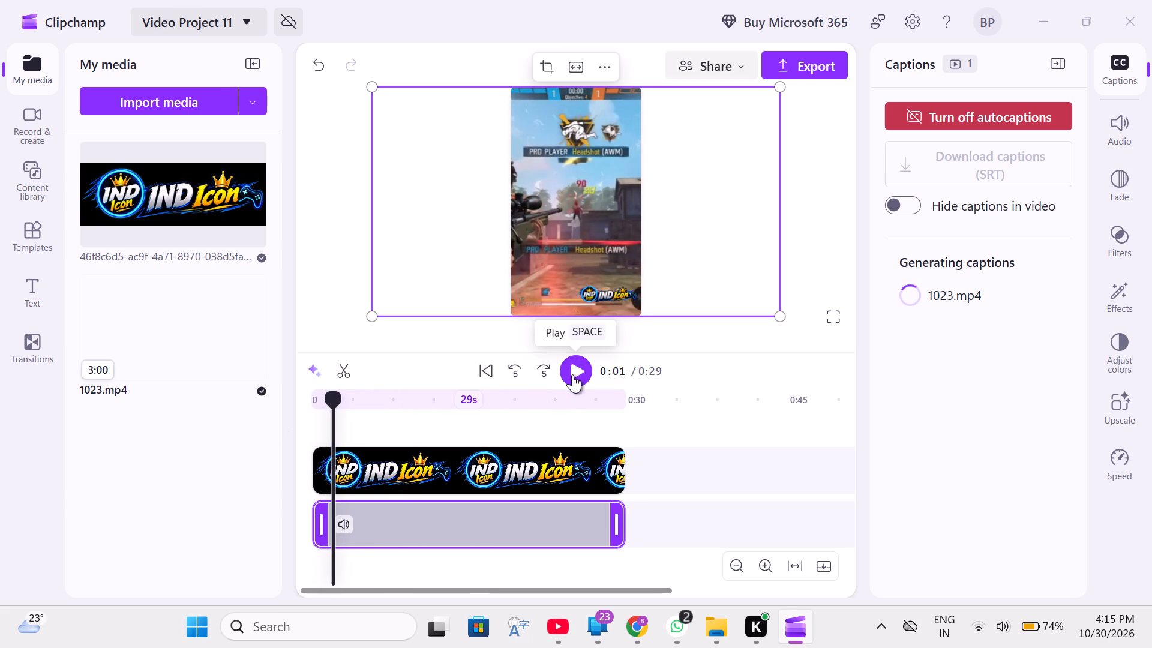
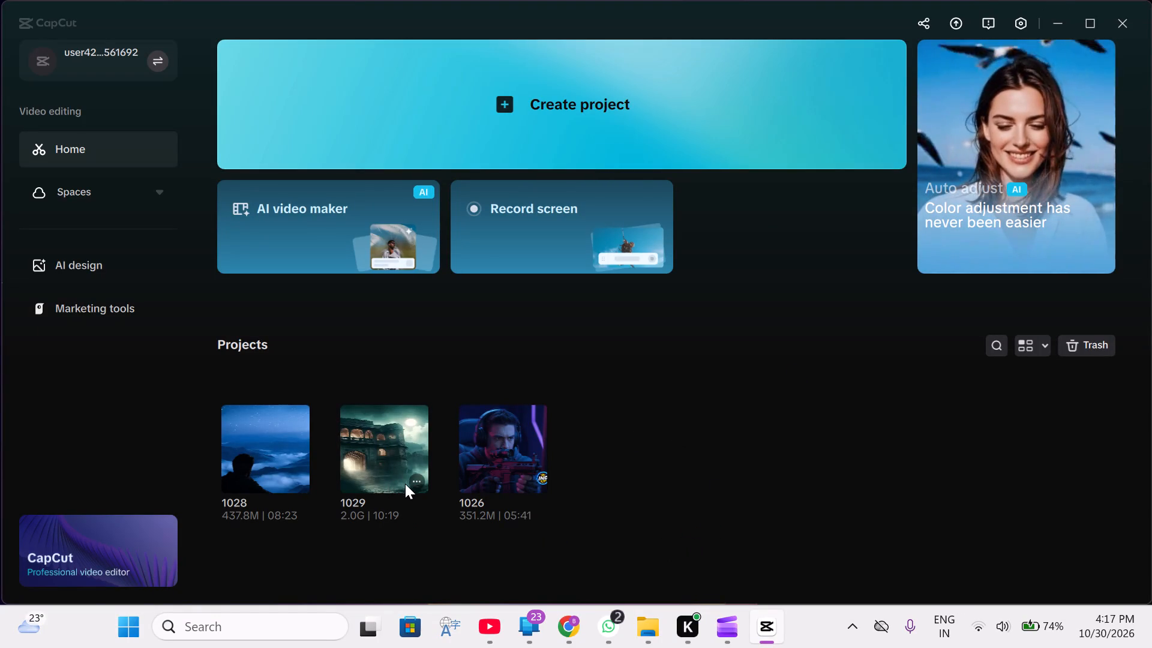
In CapCut, delete project 1029 from the home projects list by moving it to the Trash.
click(413, 479)
scroll(449, 542, down, 1)
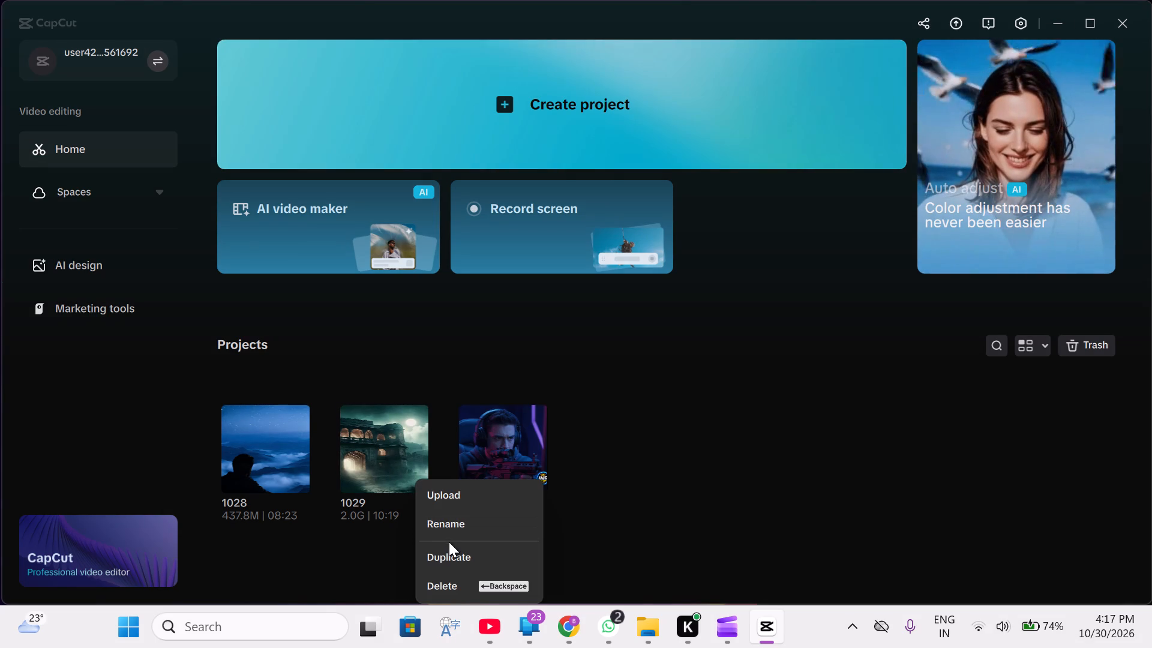
scroll(449, 542, down, 1)
click(451, 584)
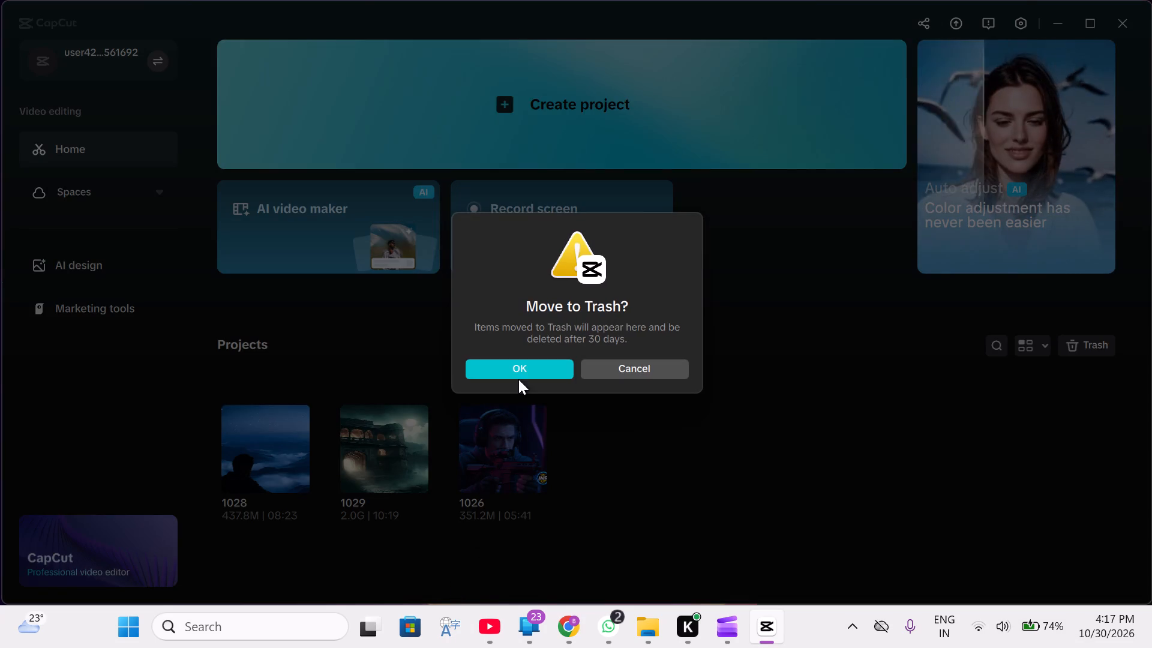
click(526, 366)
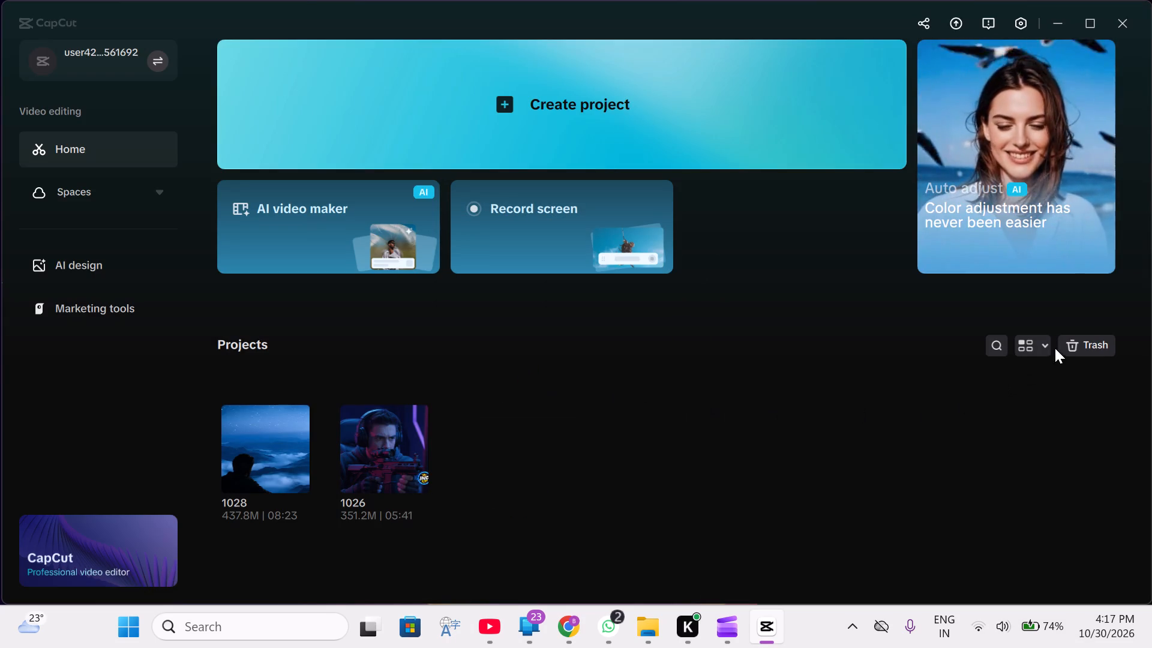
Open the project Trash and look through the recently moved projects.
click(1070, 340)
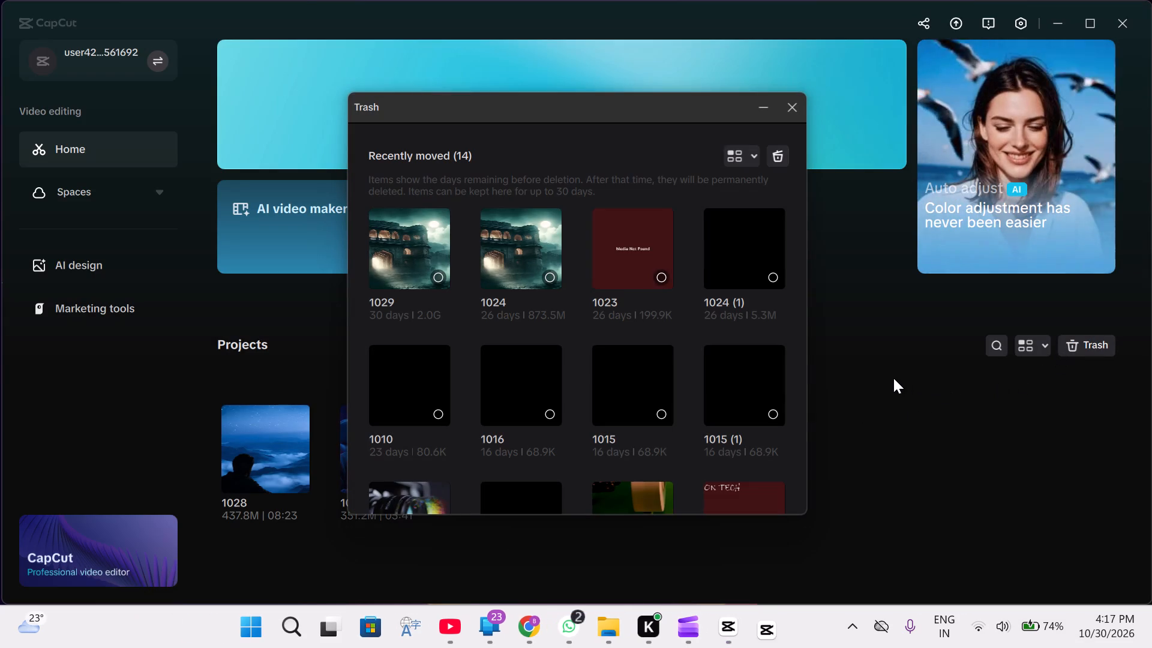
scroll(689, 385, down, 5)
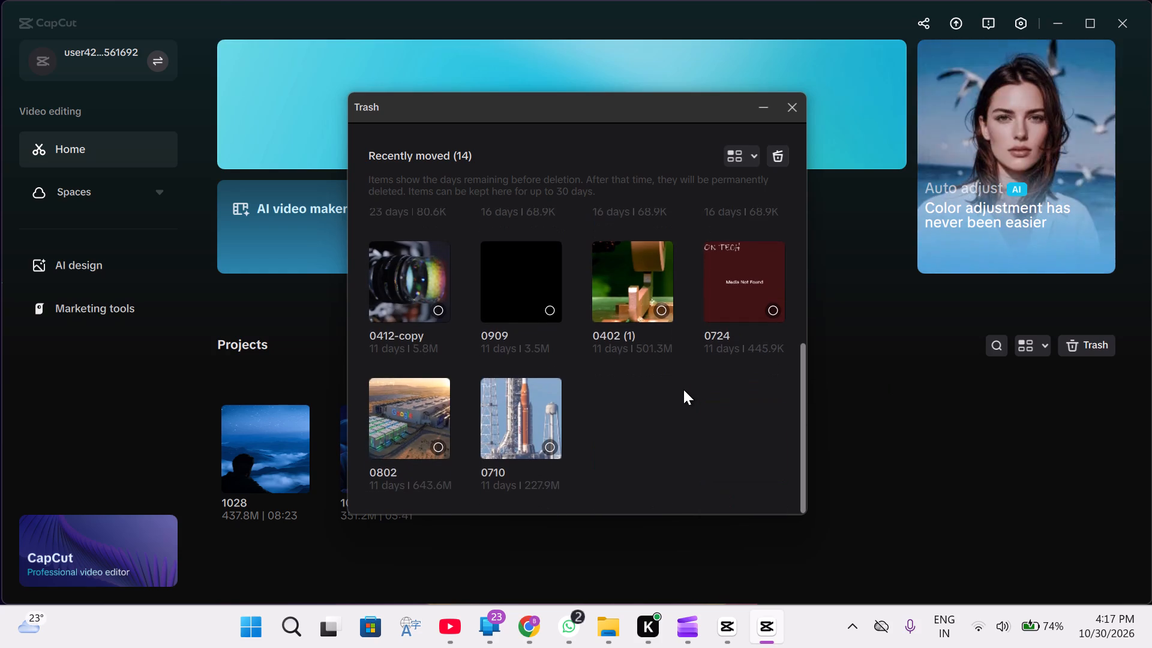
scroll(683, 389, up, 1)
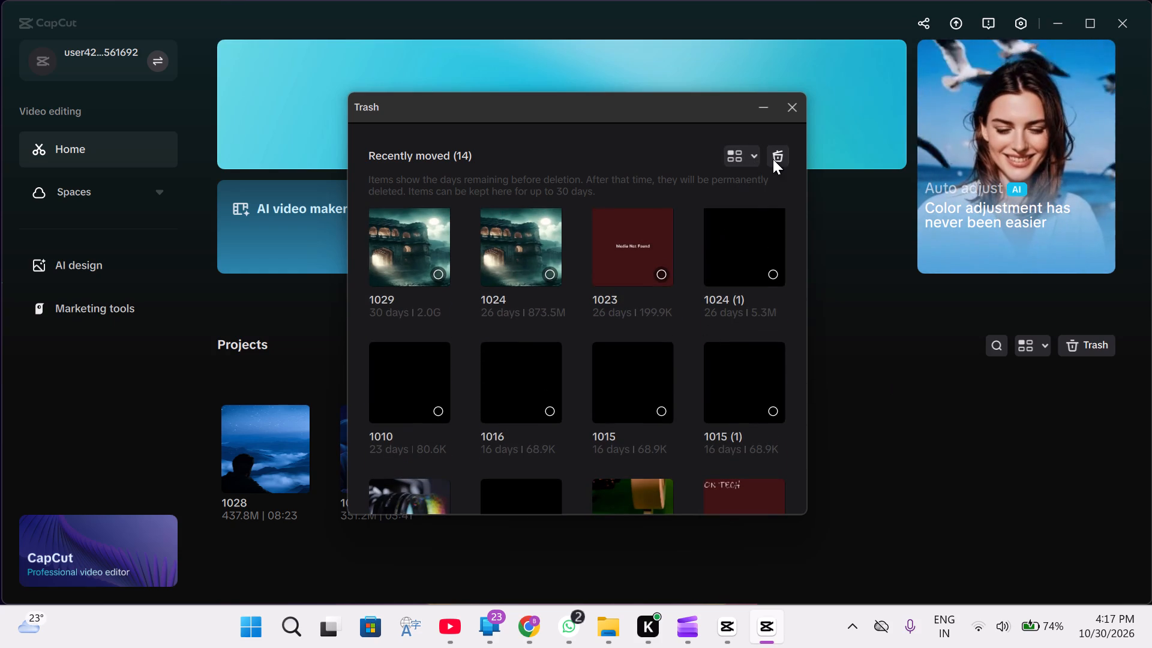
Empty the project Trash by permanently deleting all recently moved projects, including any items left after the first pass.
click(773, 158)
click(519, 372)
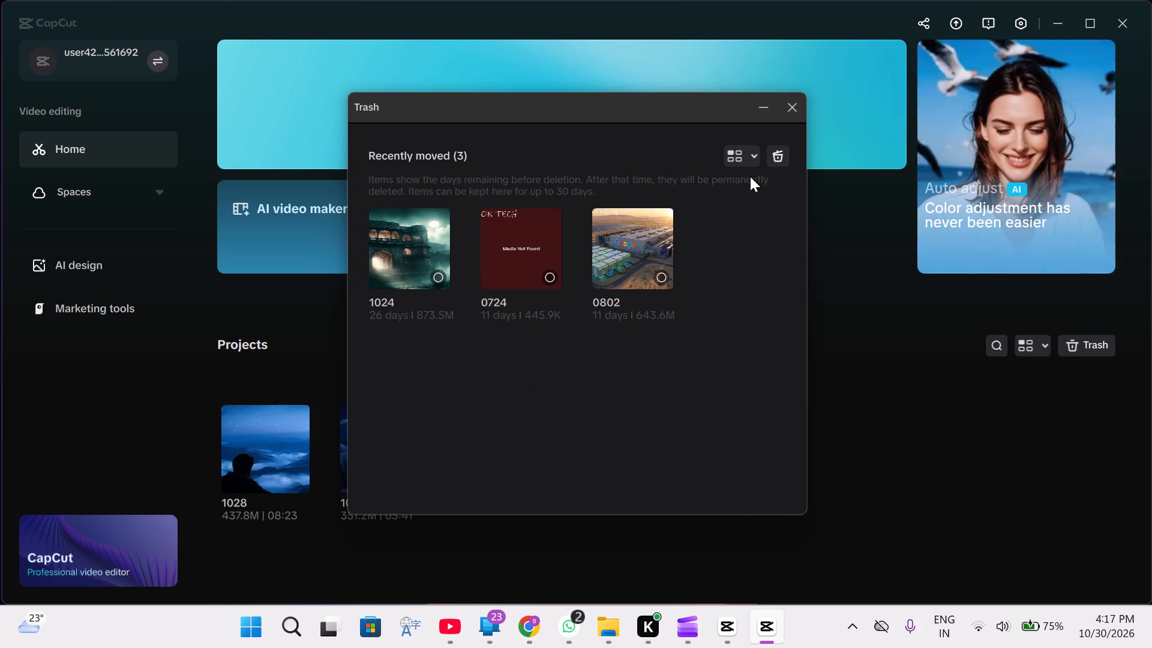
click(781, 155)
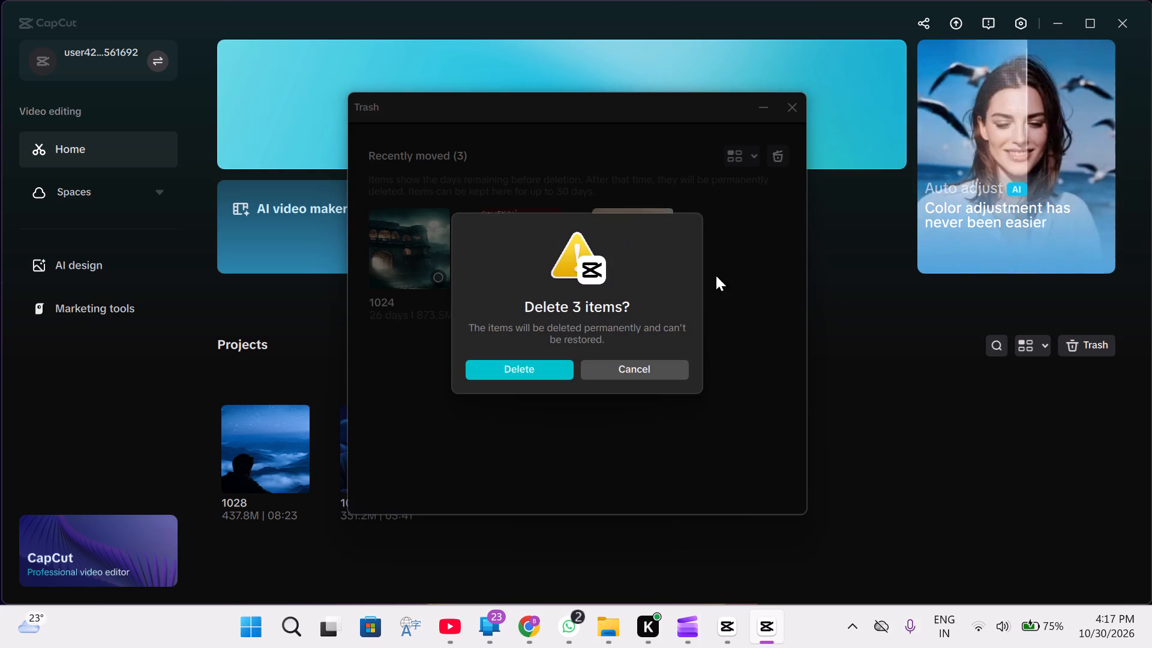
click(548, 367)
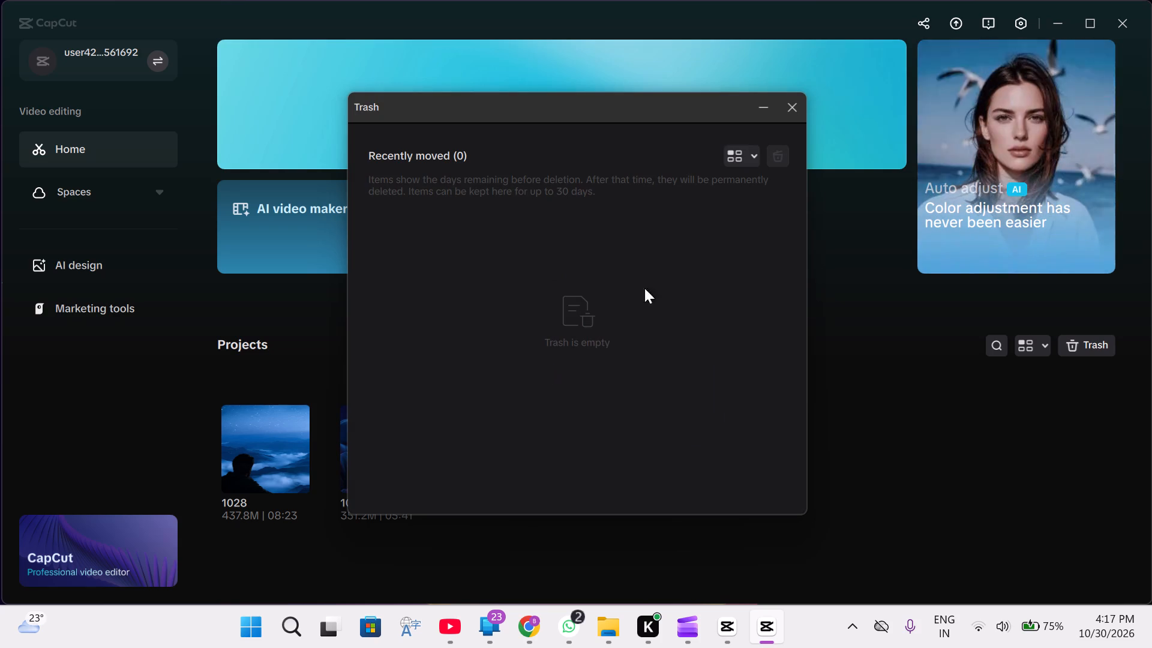
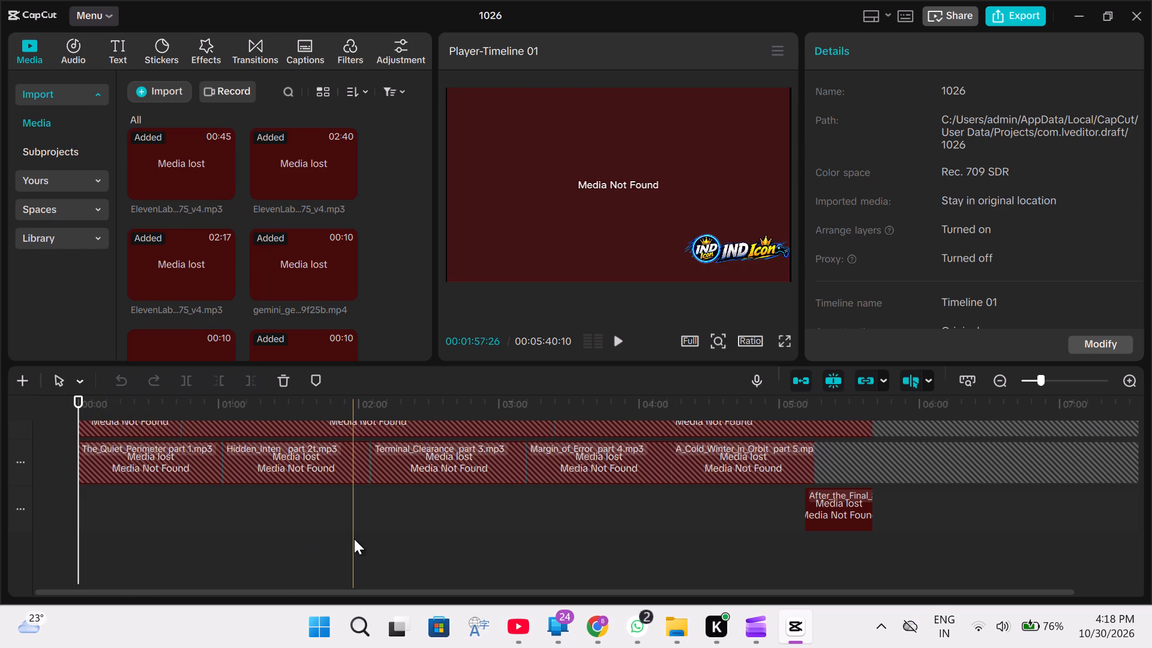
Look over the video, voice-over and music tracks in the timeline of project 1026 to check their clips.
scroll(460, 503, up, 6)
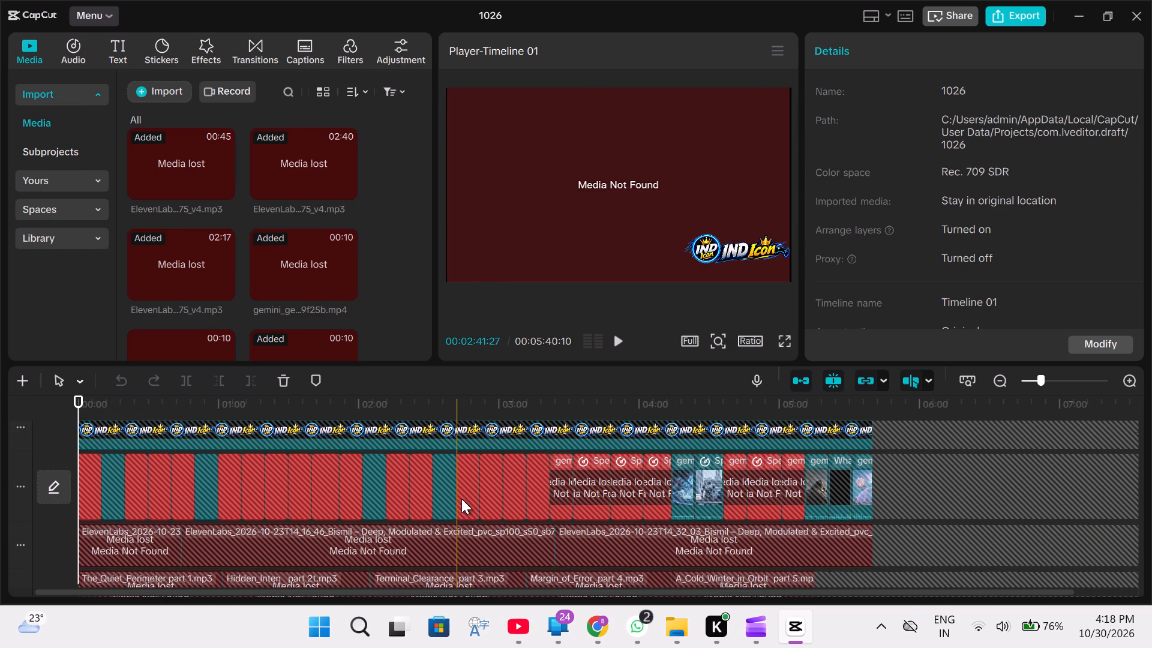
scroll(462, 498, up, 4)
scroll(462, 497, down, 2)
scroll(462, 497, up, 1)
scroll(462, 497, down, 3)
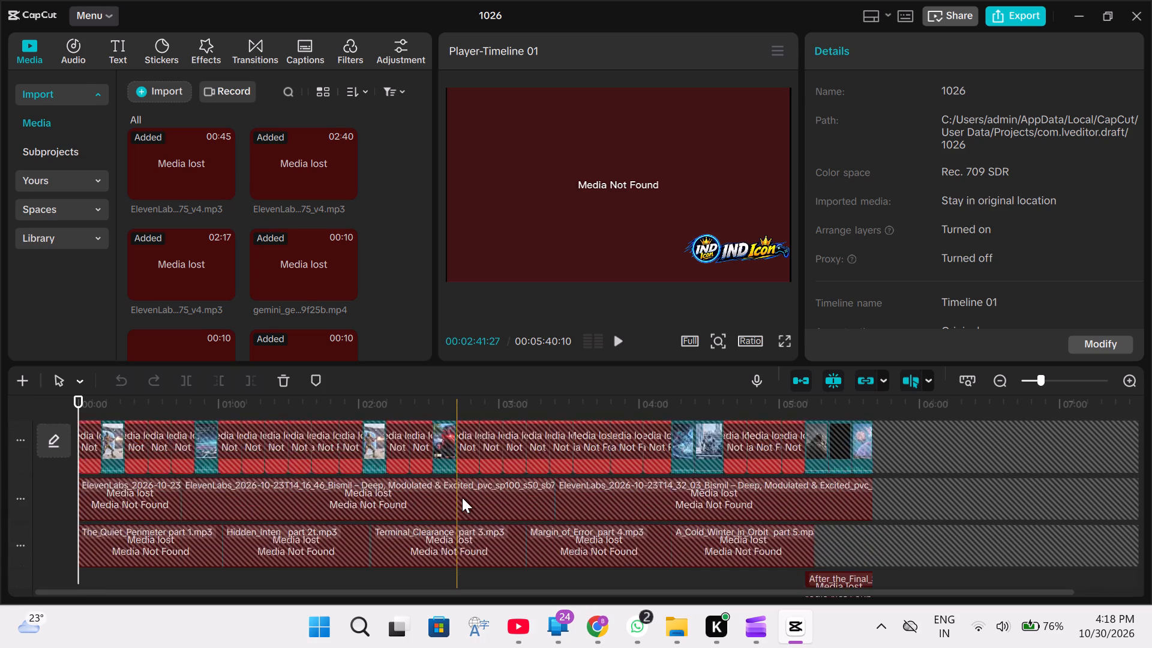
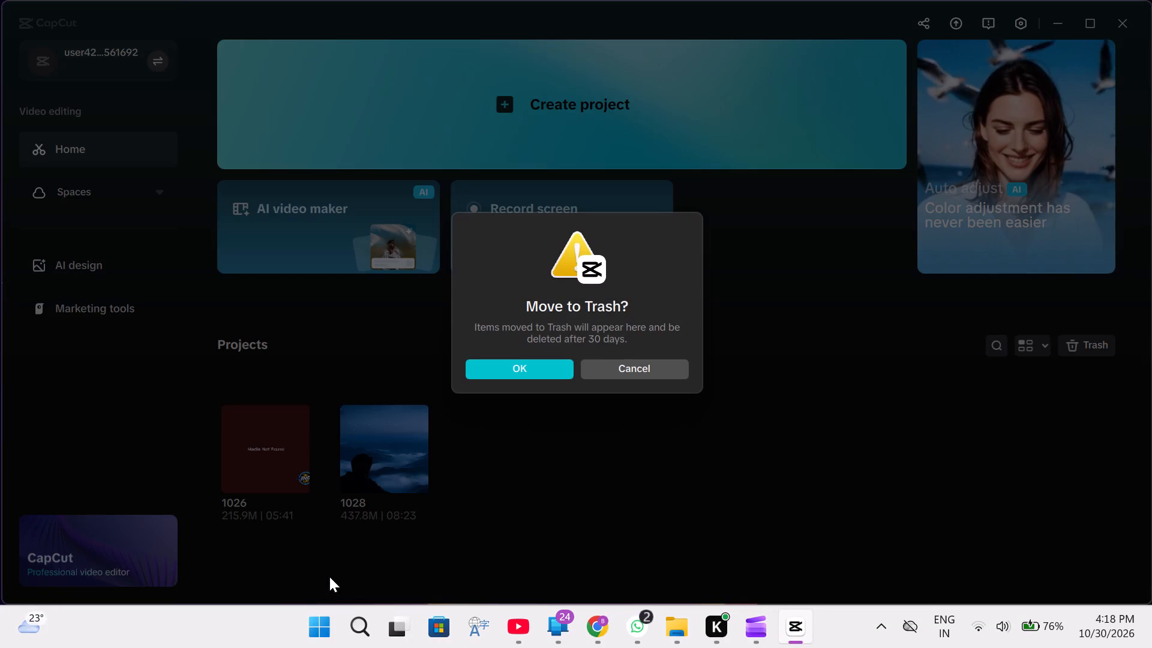
Move project 1026 to the Trash.
click(516, 366)
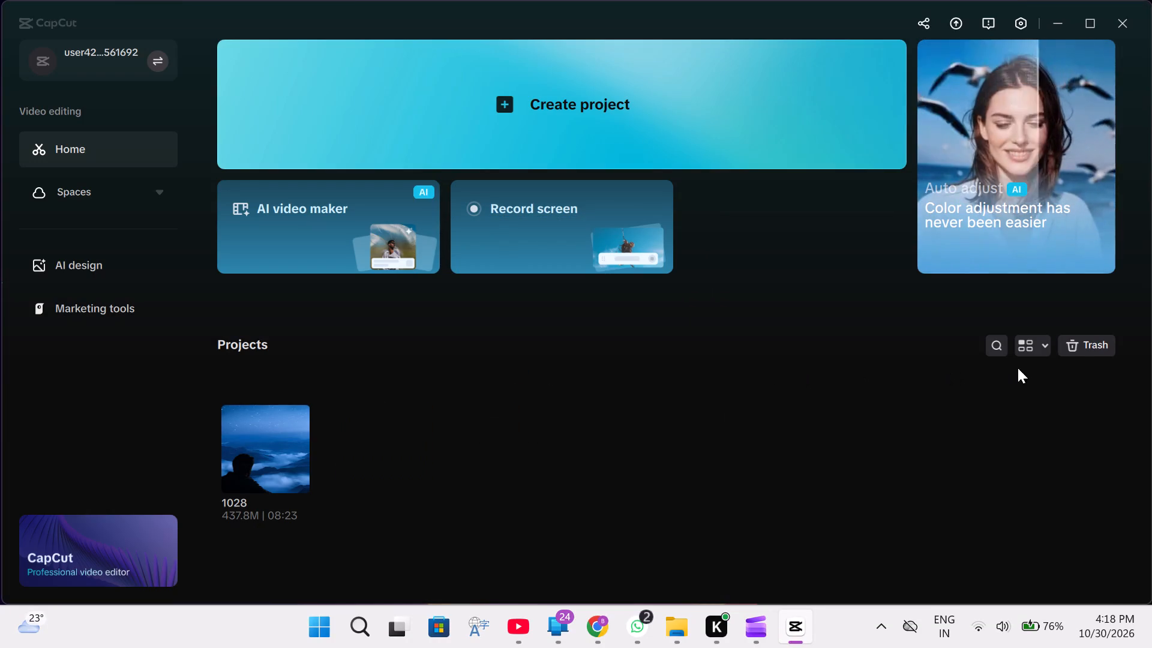
Permanently delete project 1026 by emptying the Trash, and leave the Trash window.
click(1078, 347)
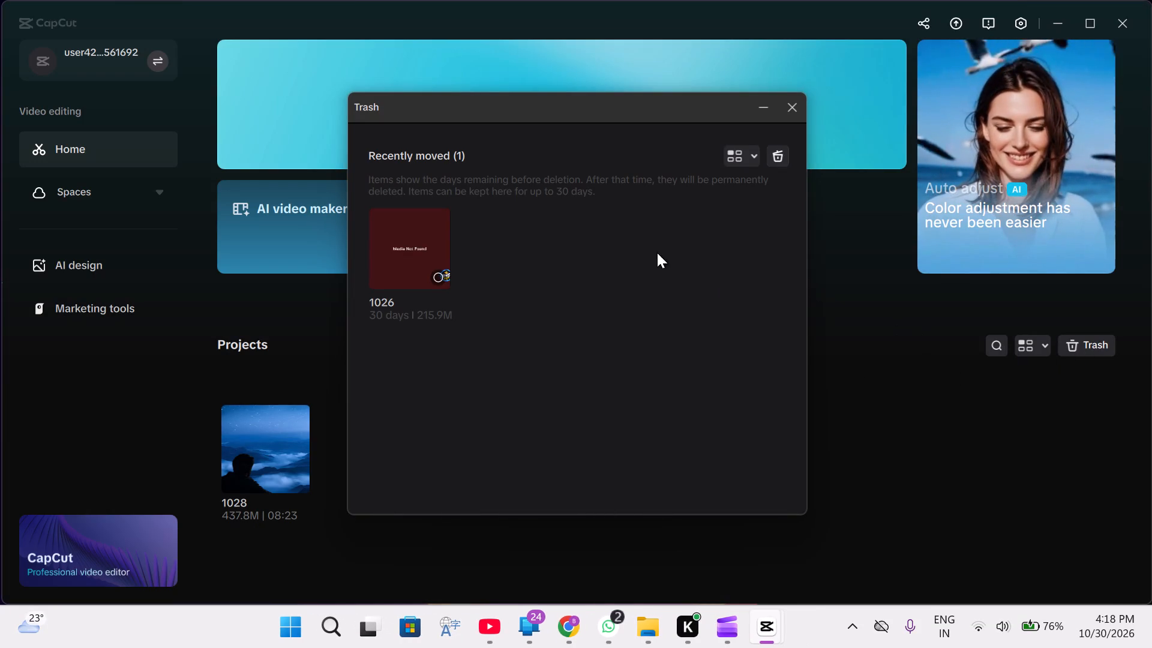
click(439, 274)
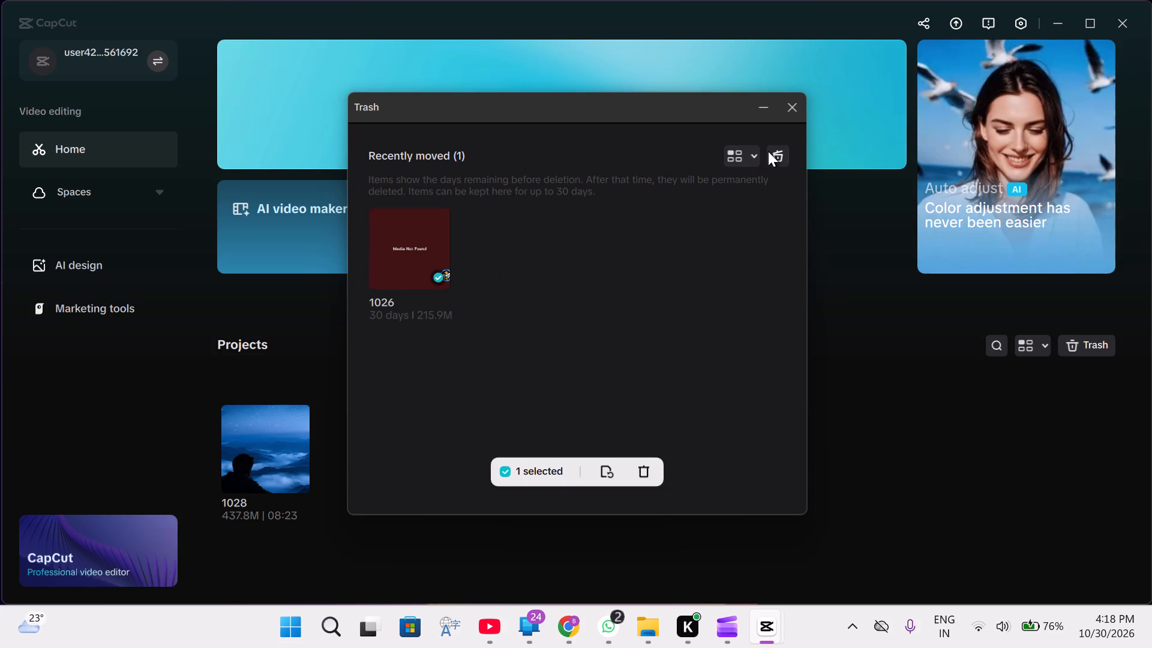
click(775, 150)
click(551, 361)
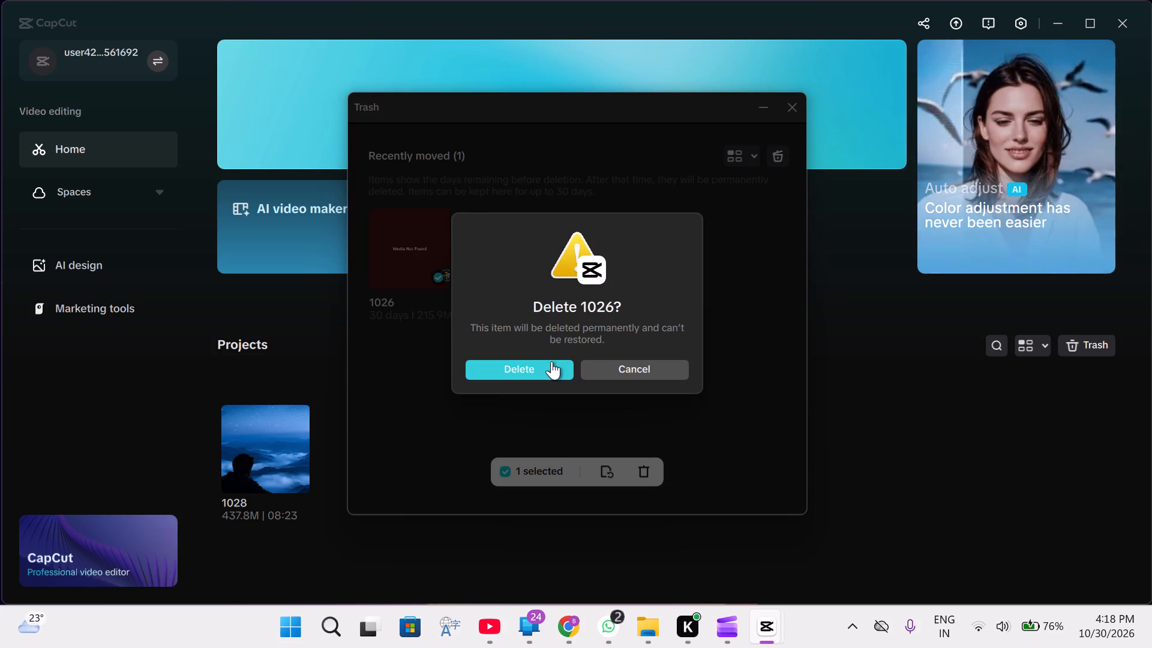
click(767, 106)
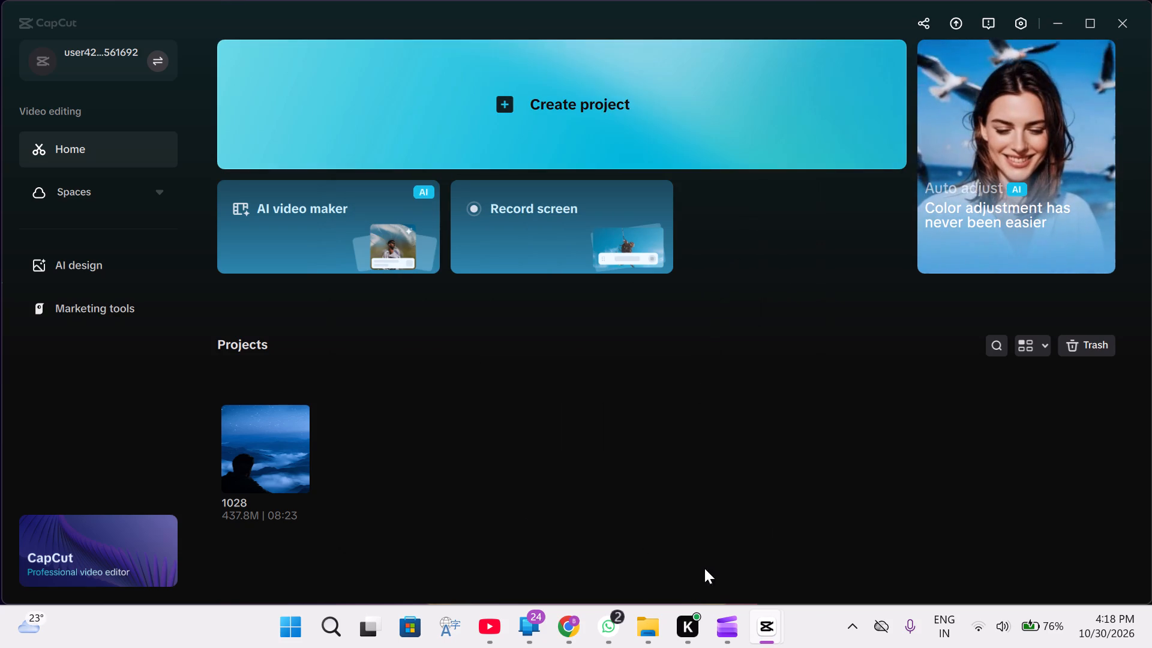
Switch to Clipchamp, check the caption generation for 1023.mp4 and play back the opening seconds of the short.
click(727, 621)
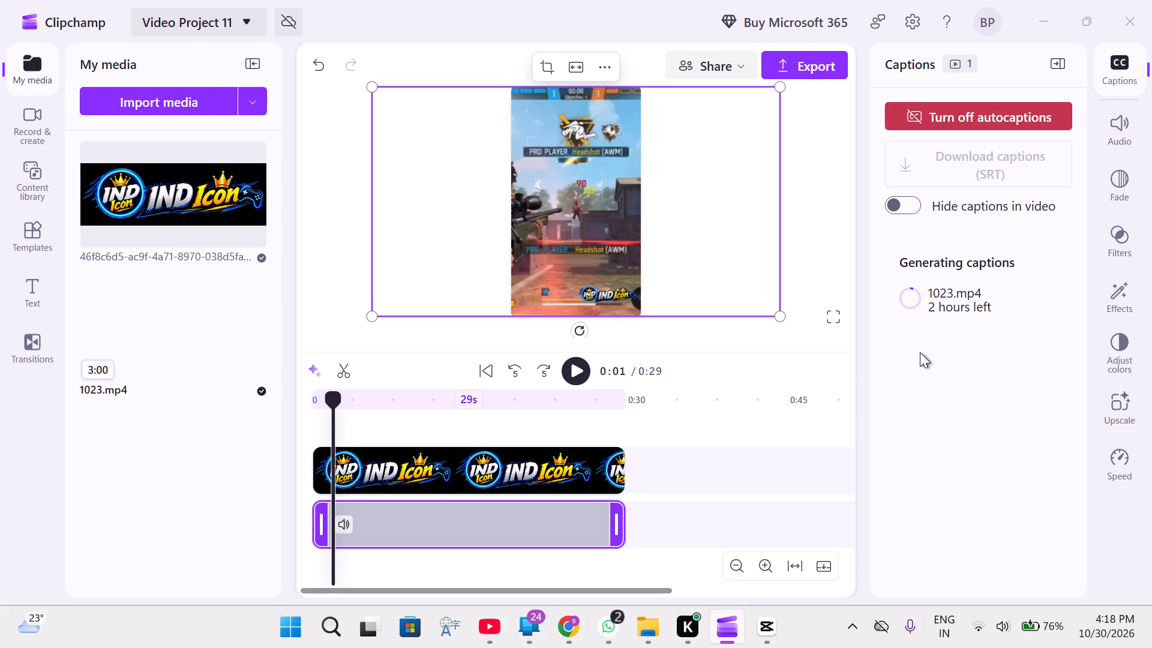
scroll(925, 347, down, 2)
scroll(928, 344, up, 2)
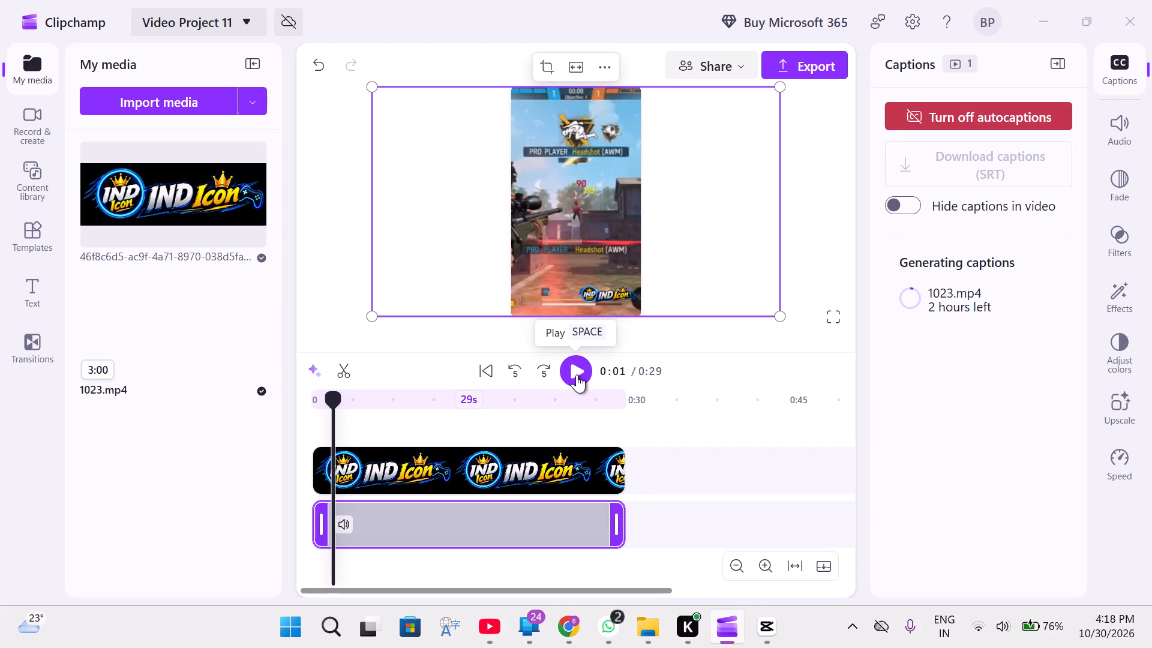
click(577, 374)
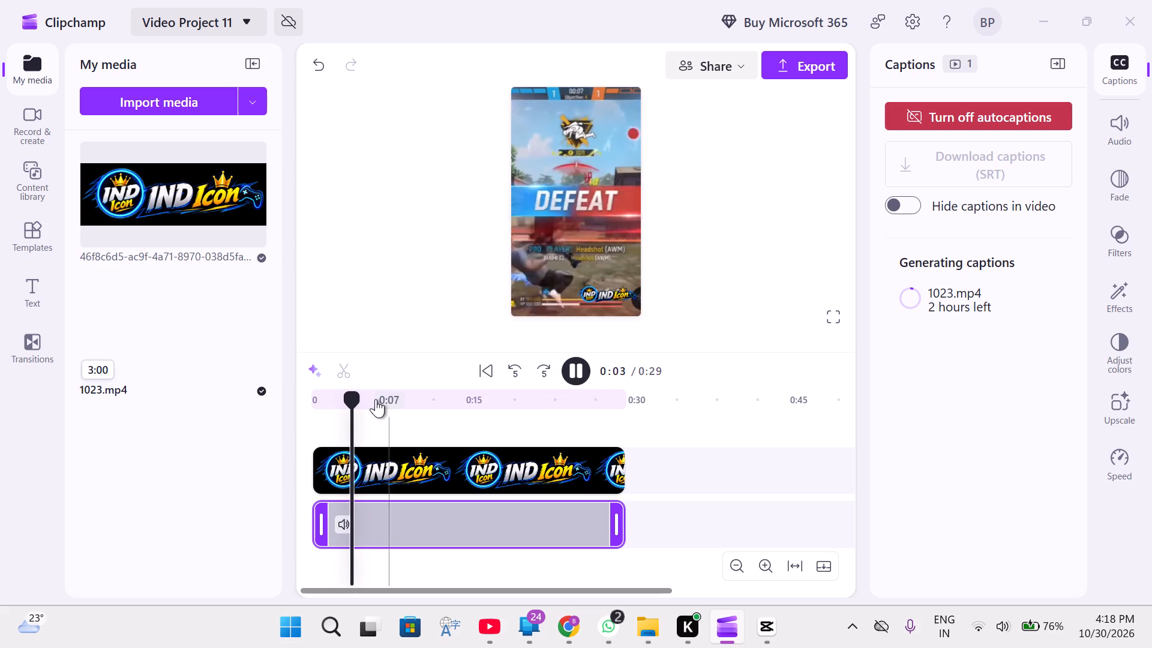
drag(365, 398, 349, 403)
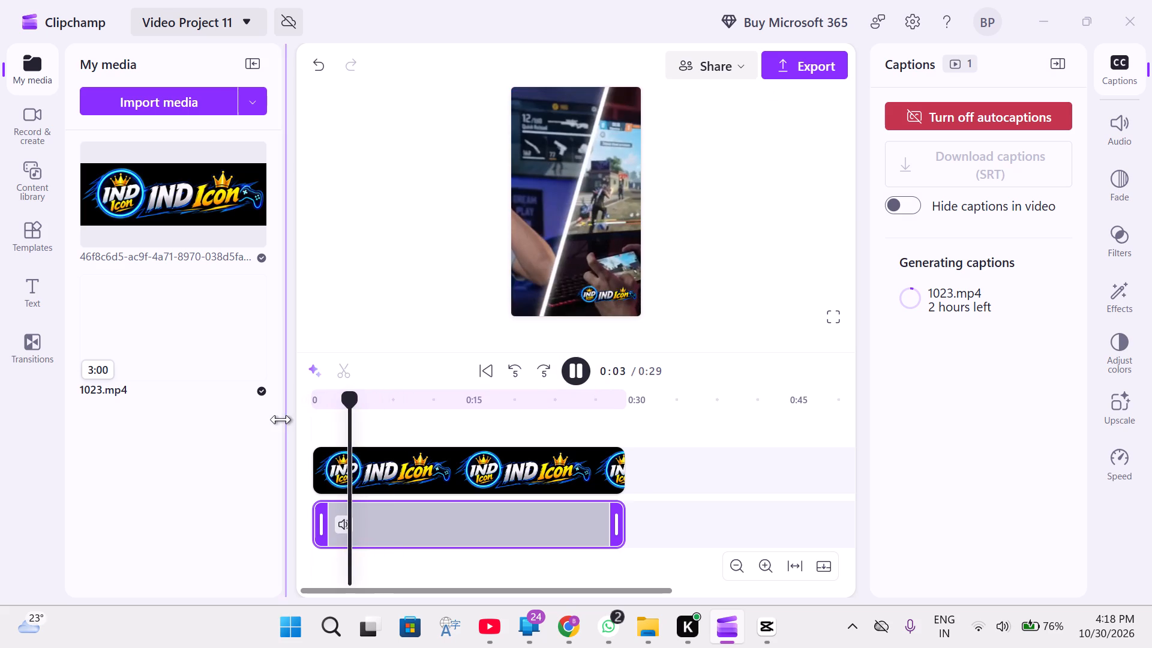
click(574, 368)
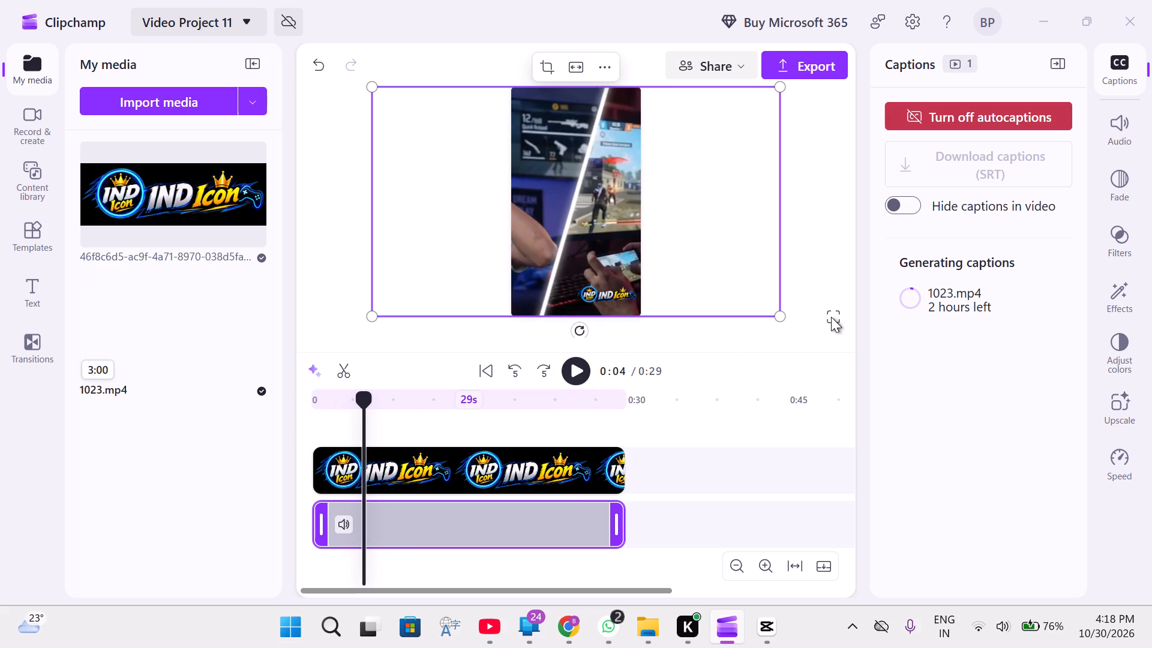
scroll(888, 305, down, 1)
scroll(889, 305, up, 2)
Turn off the pending autocaptions and restart the transcription in Hindi (India) with captions shown in the video.
click(971, 118)
click(984, 331)
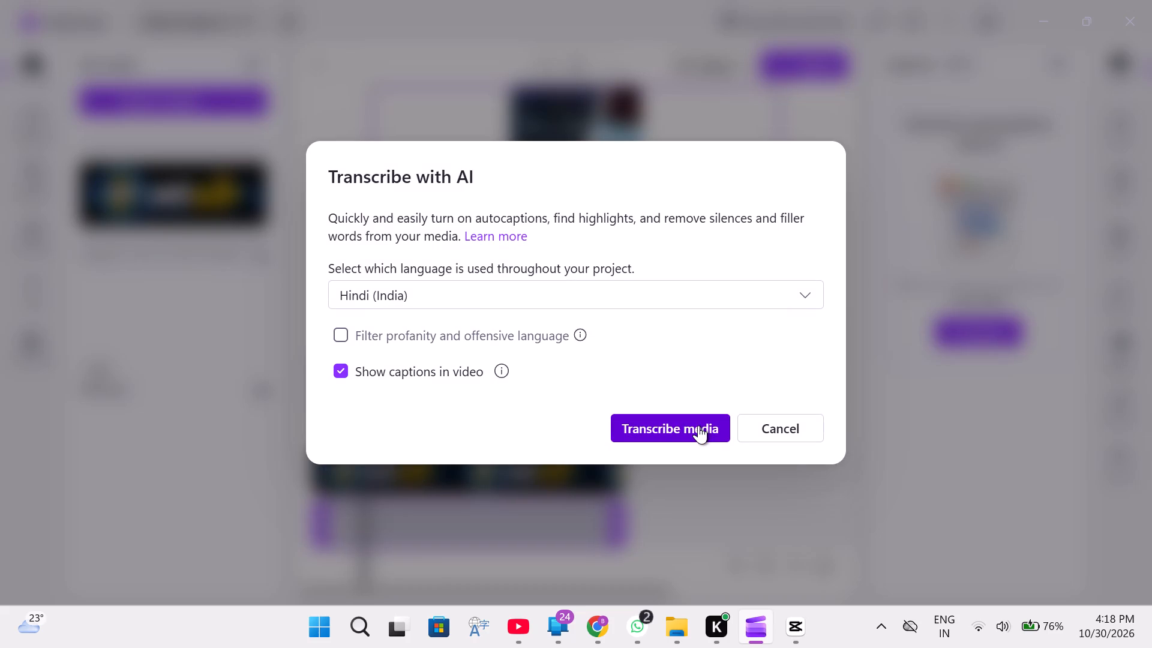
click(698, 425)
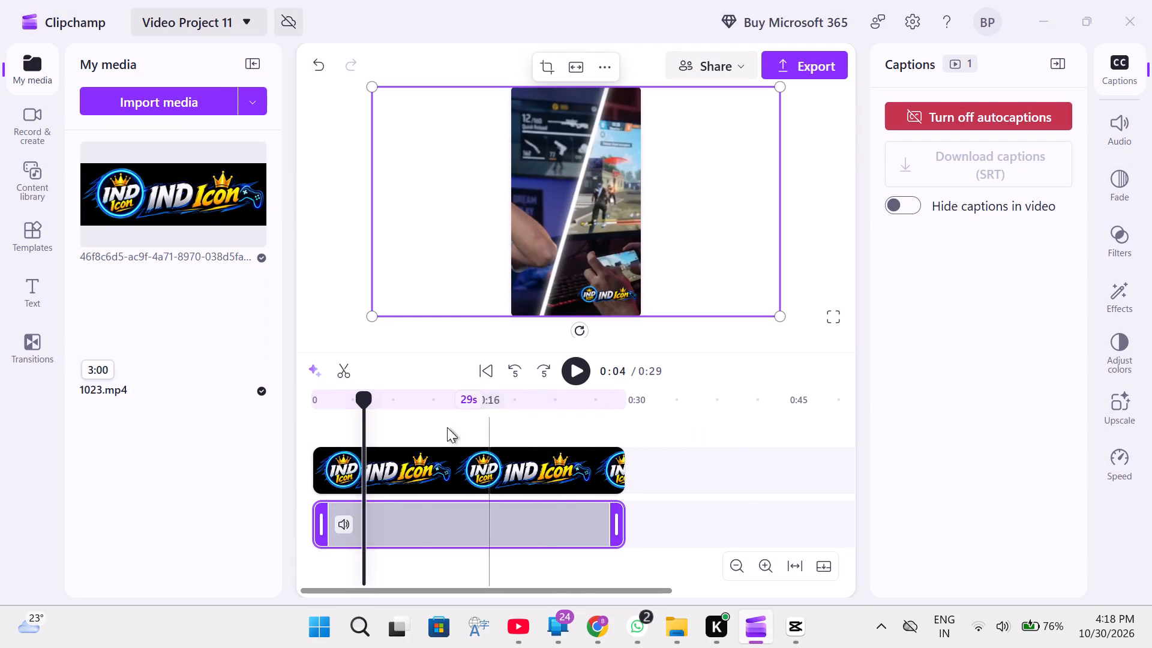
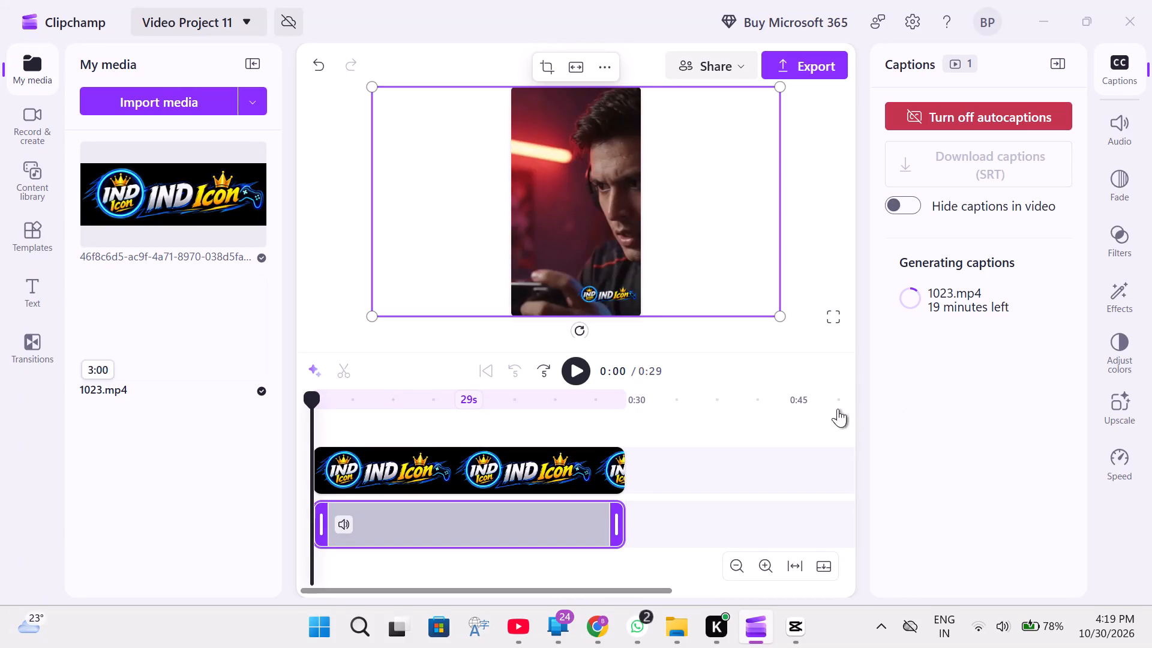
Play back the opening seconds of the short.
click(578, 375)
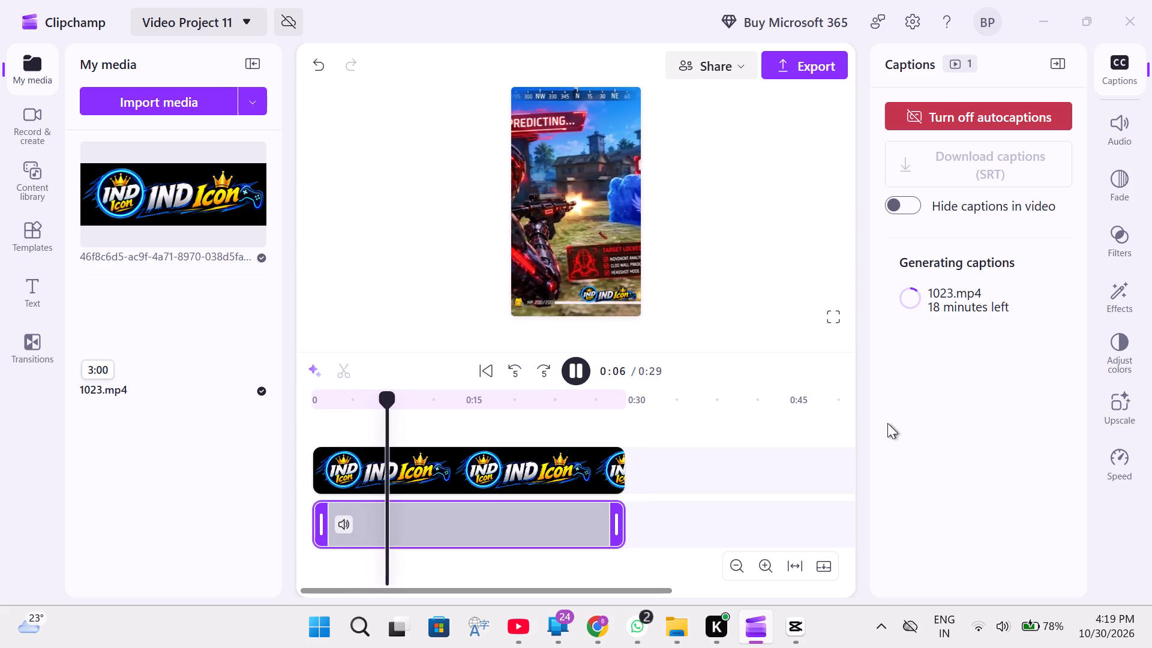
Switch to File Explorer, create a folder named "Shorts uploding" inside Ind icon on the USB drive, and put the window away.
click(673, 626)
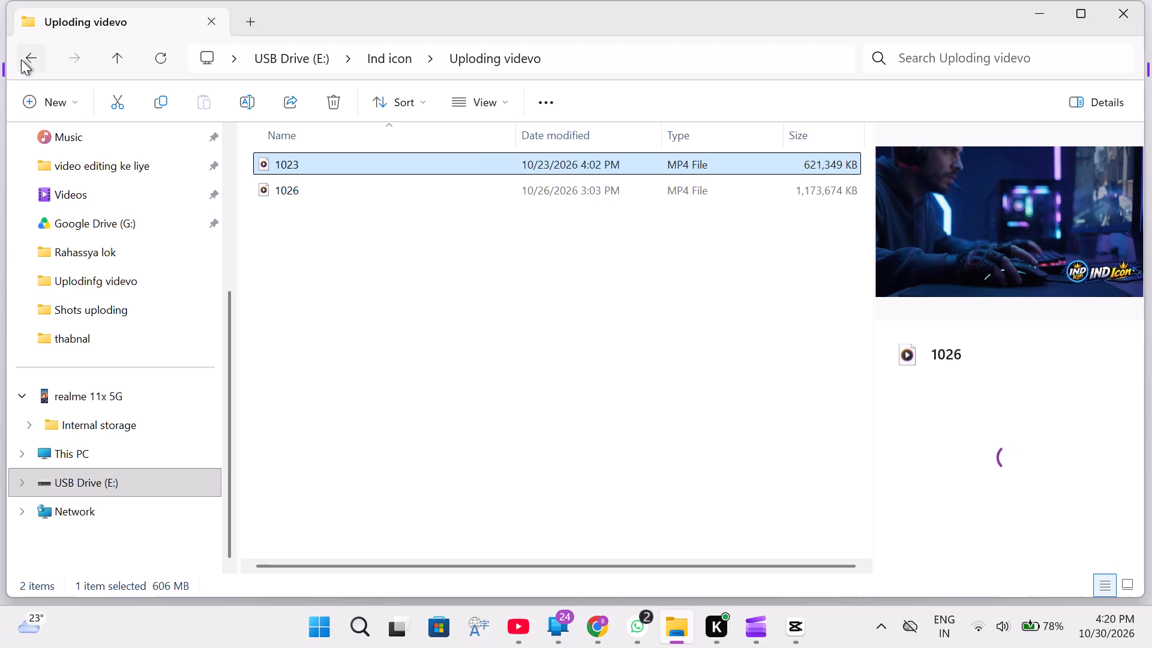
click(21, 59)
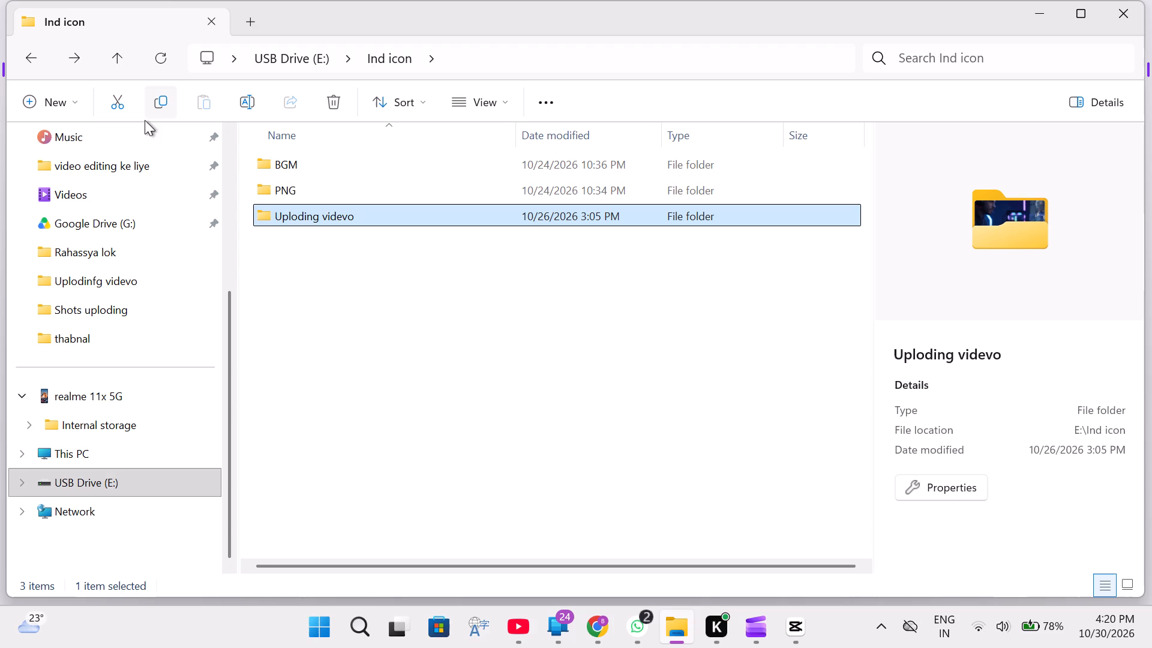
click(50, 99)
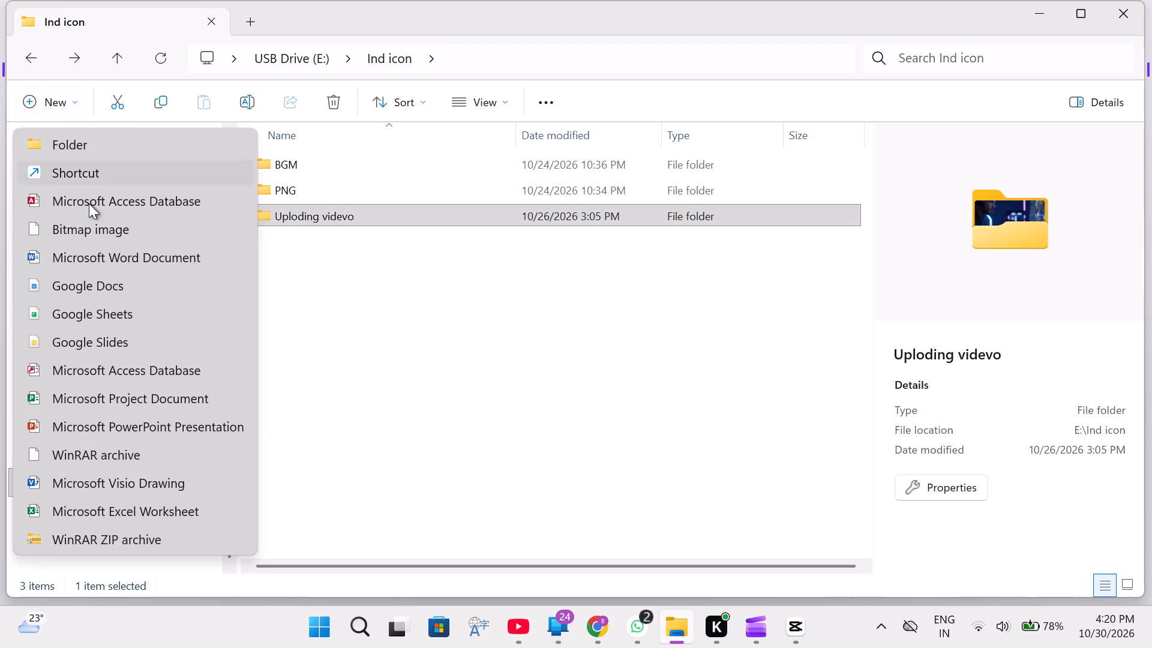
click(109, 145)
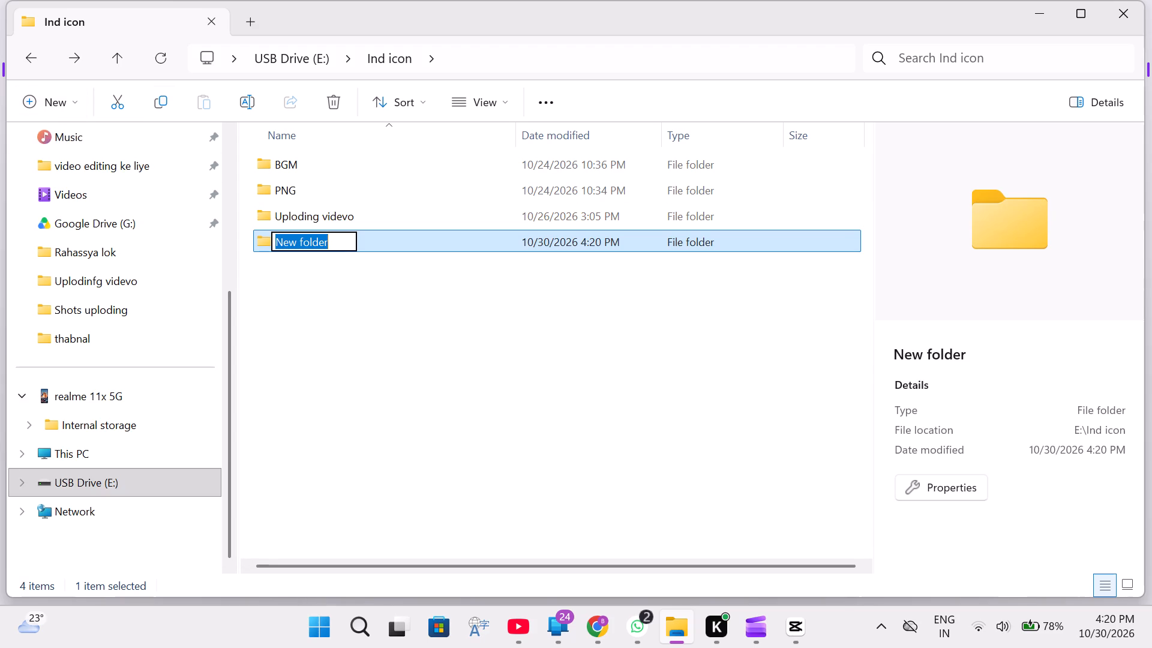
key(shift+s)
key(h)
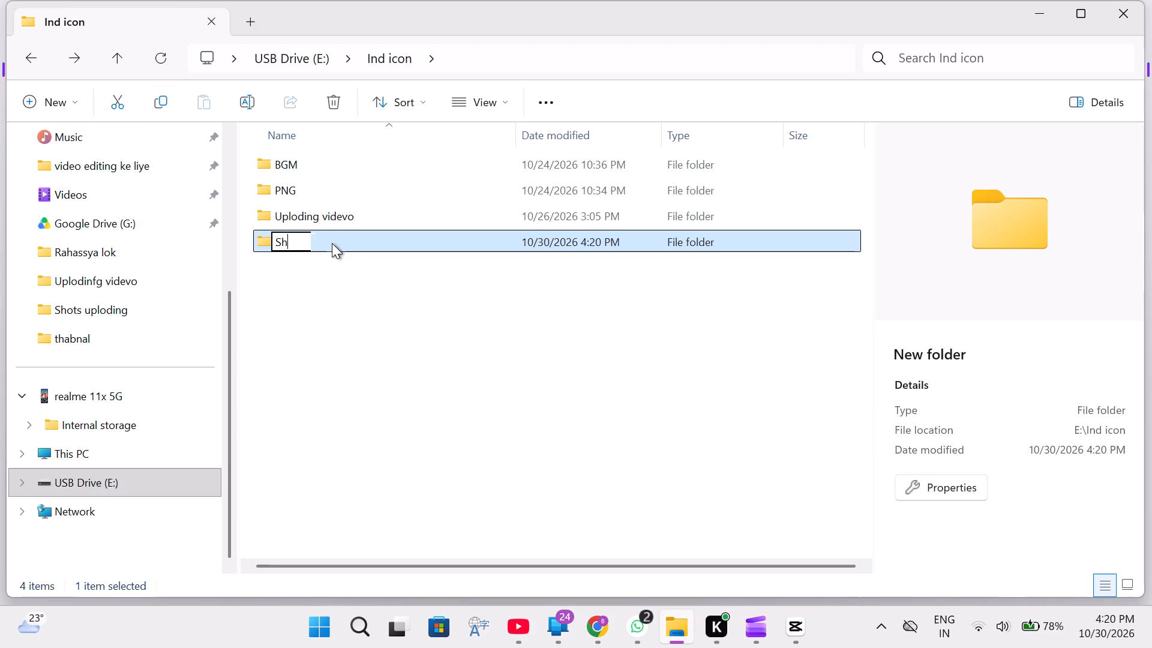
key(o)
text(rt)
key(s)
key(space)
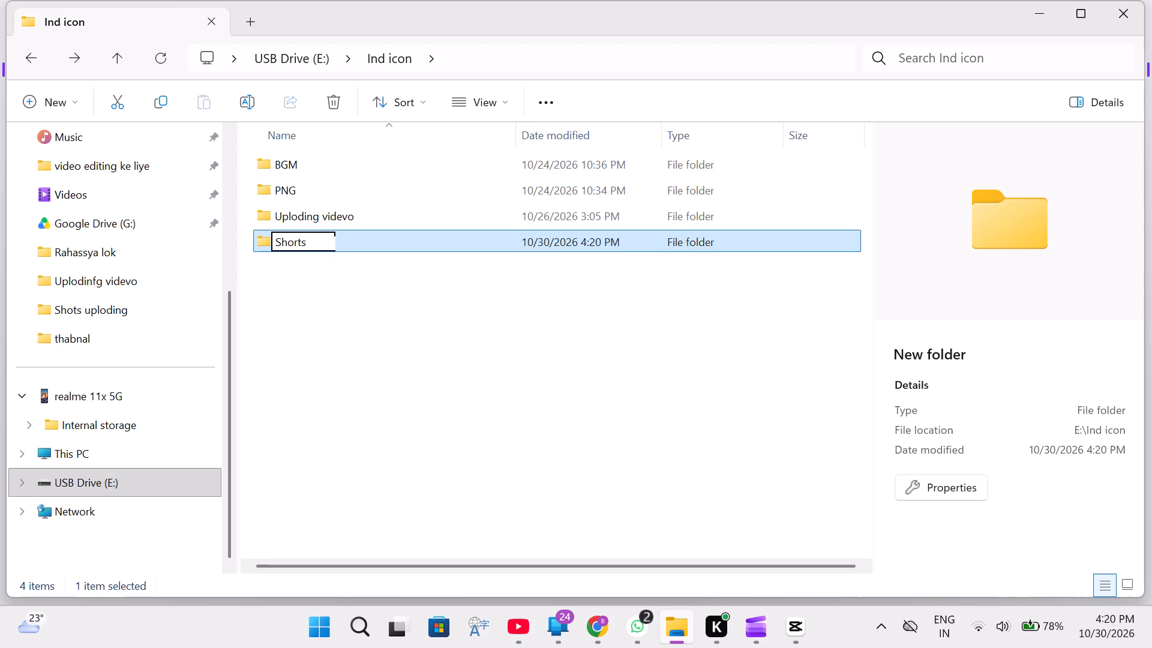
text(up)
text(lo)
key(d)
key(i)
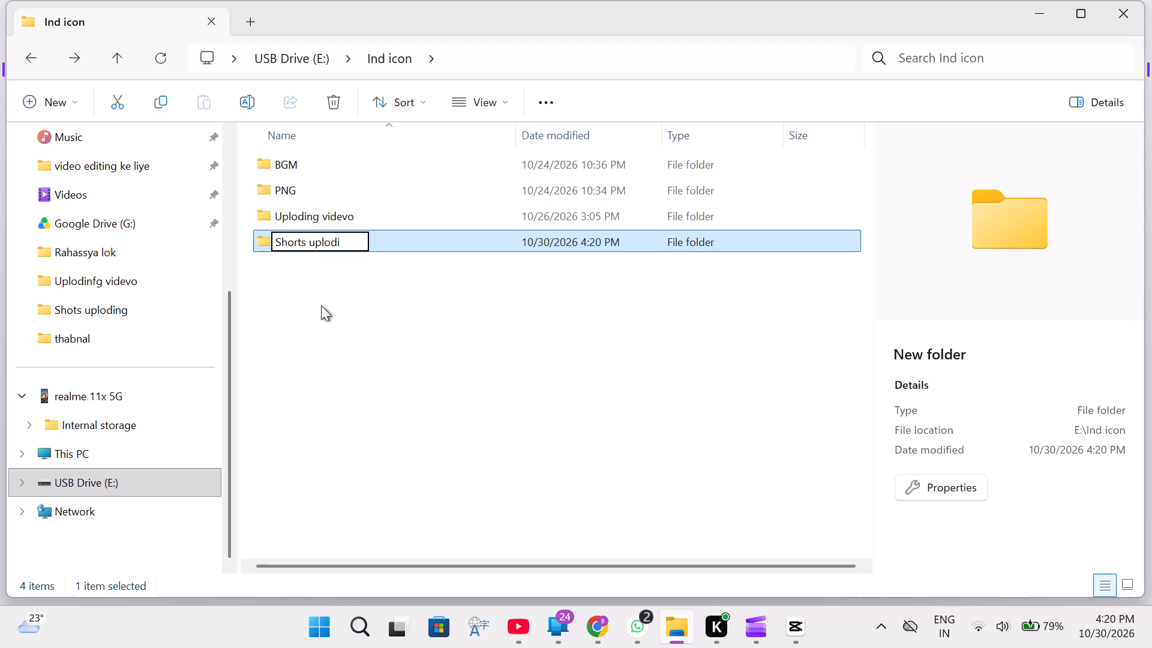
key(n)
key(g)
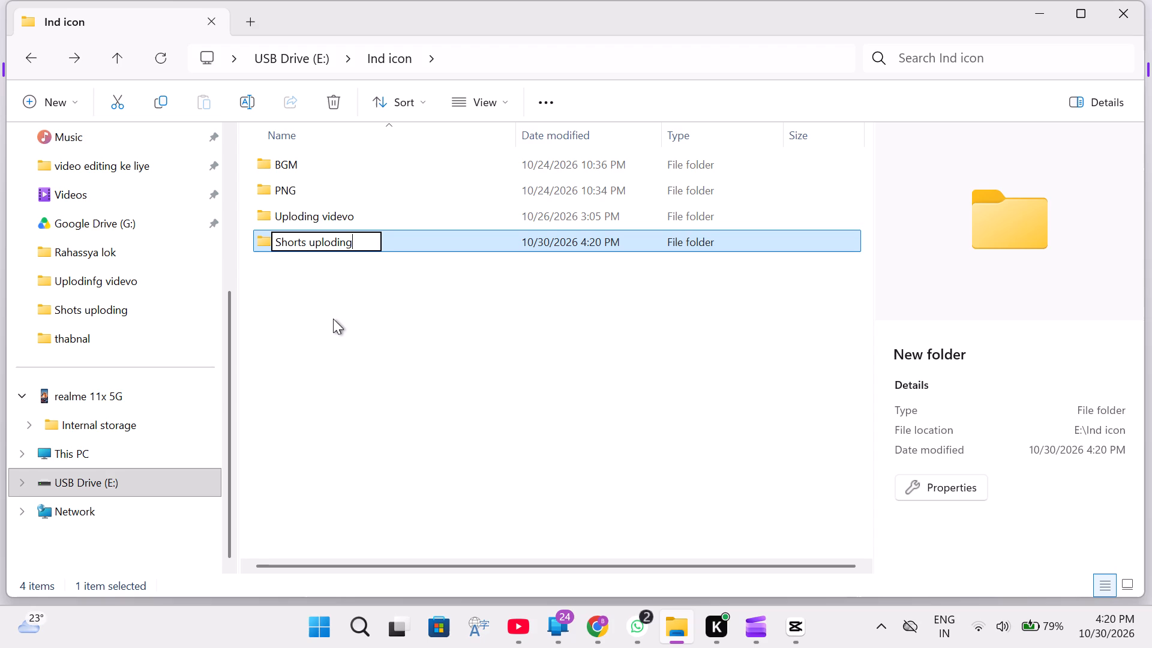
click(398, 325)
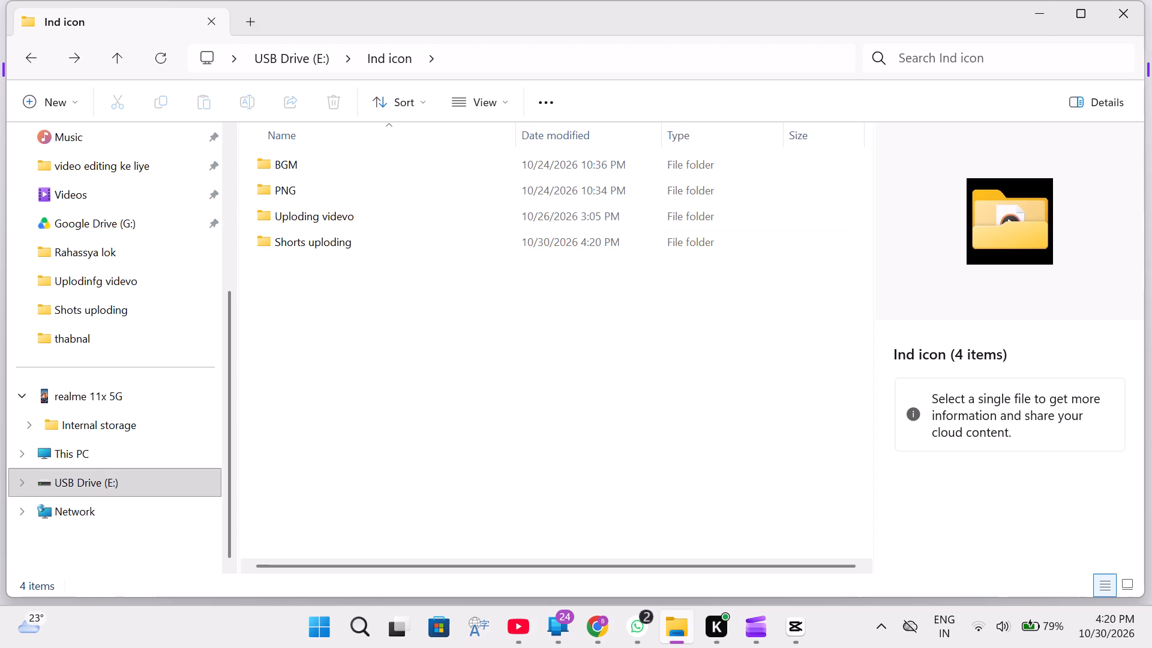
click(1043, 7)
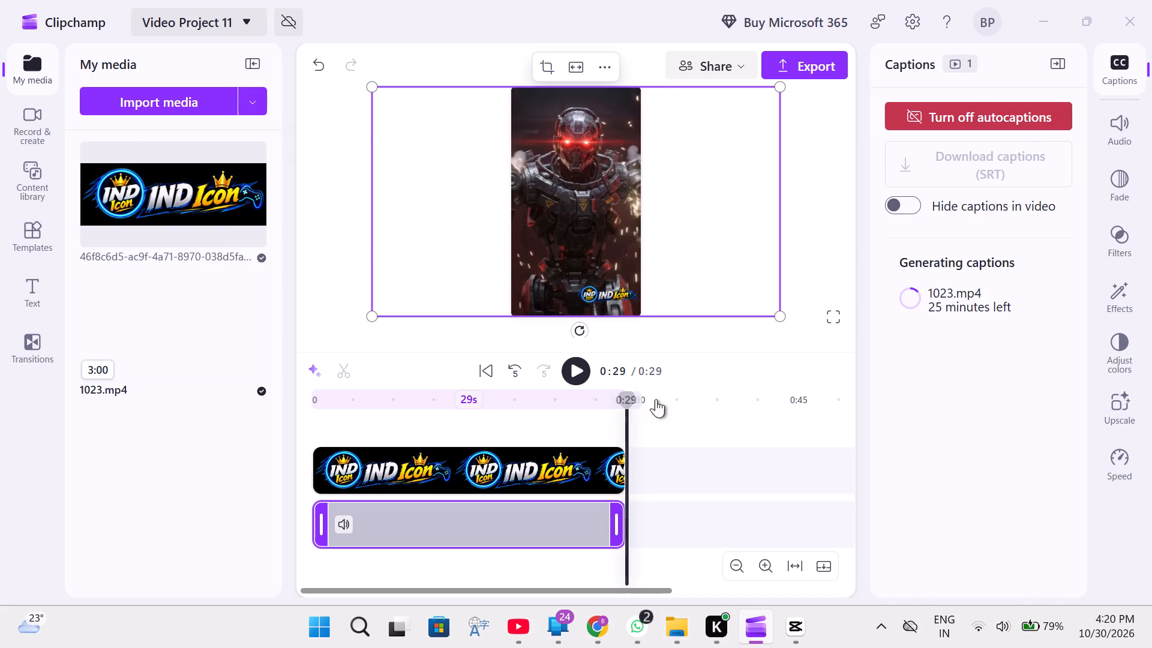
Return the playhead to the start of the short and play back its first second.
drag(628, 400, 220, 456)
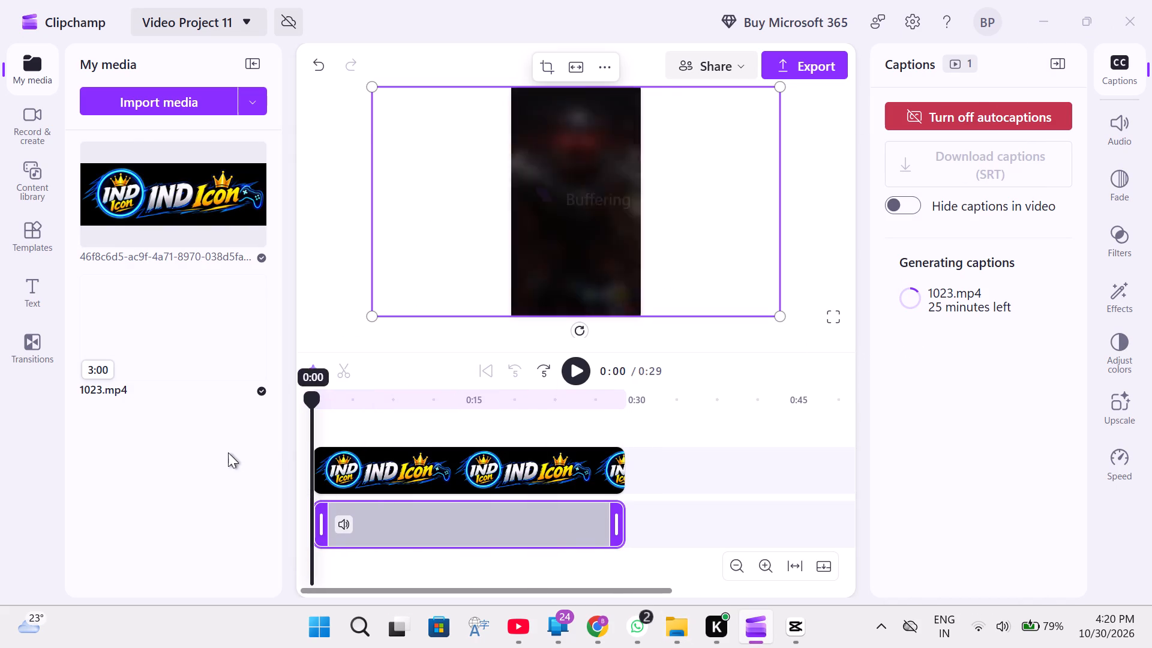
click(572, 373)
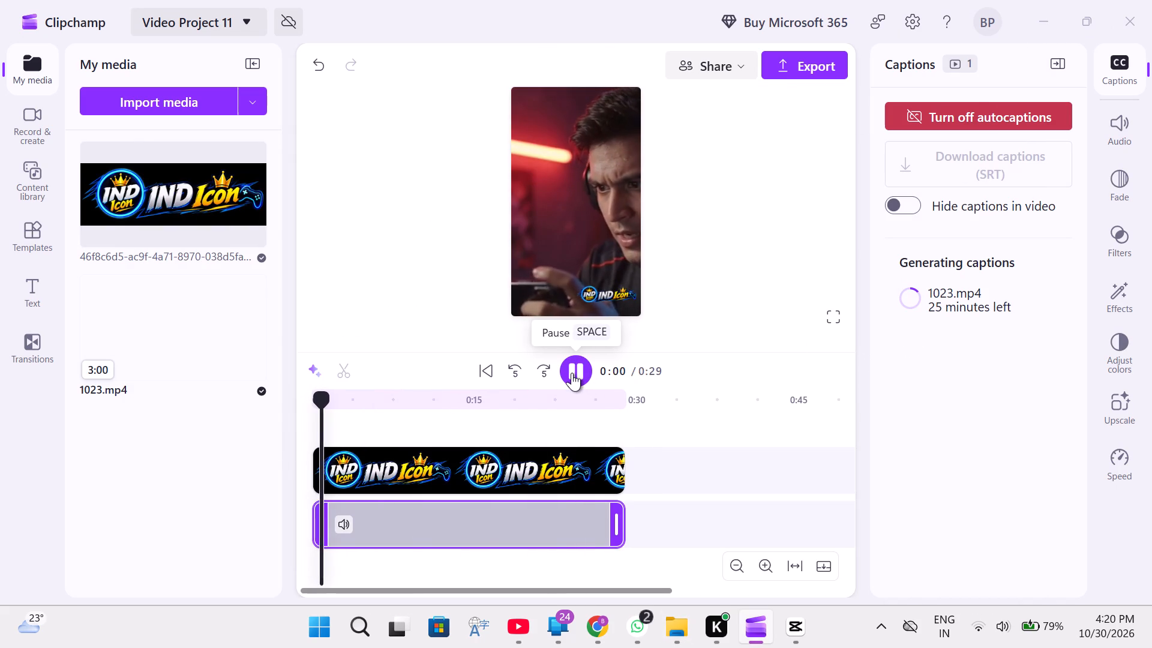
click(572, 373)
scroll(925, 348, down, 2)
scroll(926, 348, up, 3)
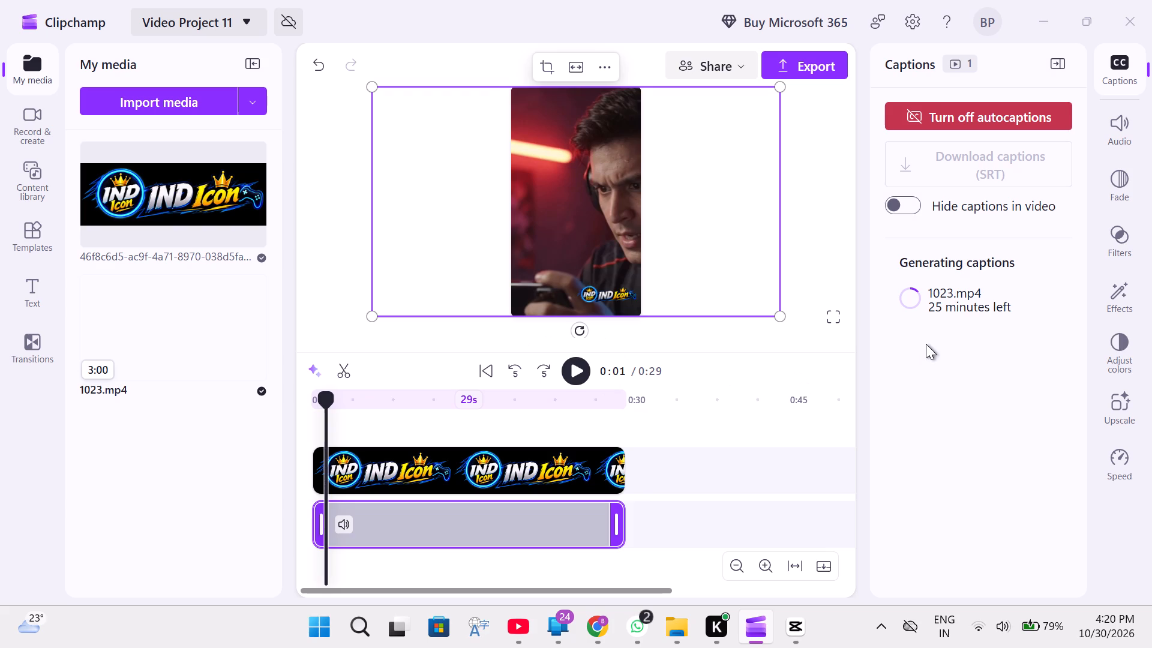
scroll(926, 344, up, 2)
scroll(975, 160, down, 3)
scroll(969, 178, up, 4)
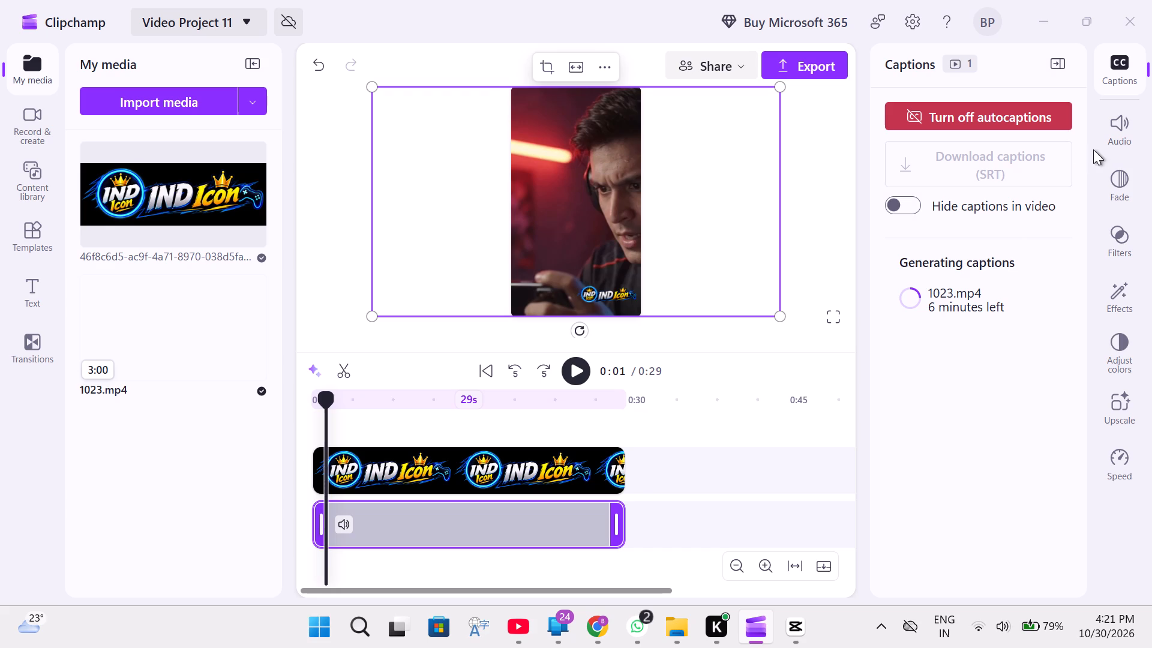
Restore the Clipchamp window from full screen to its smaller floating size.
click(1087, 25)
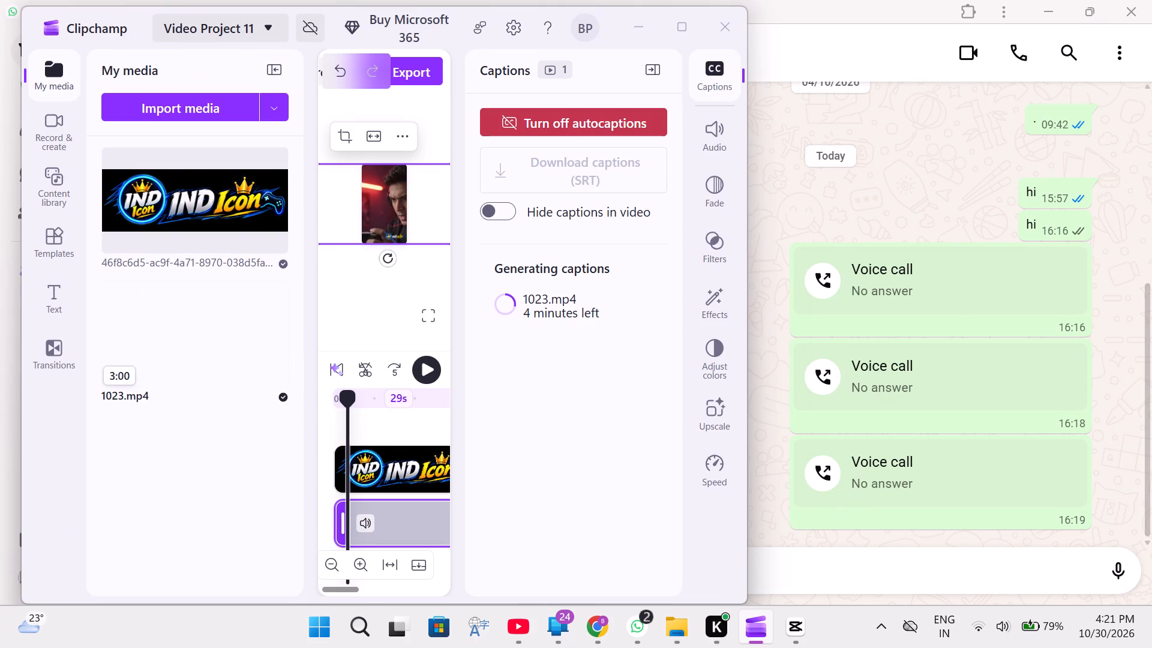
Switch to CapCut, look over the home screen with its project list, and minimize the window again.
click(792, 629)
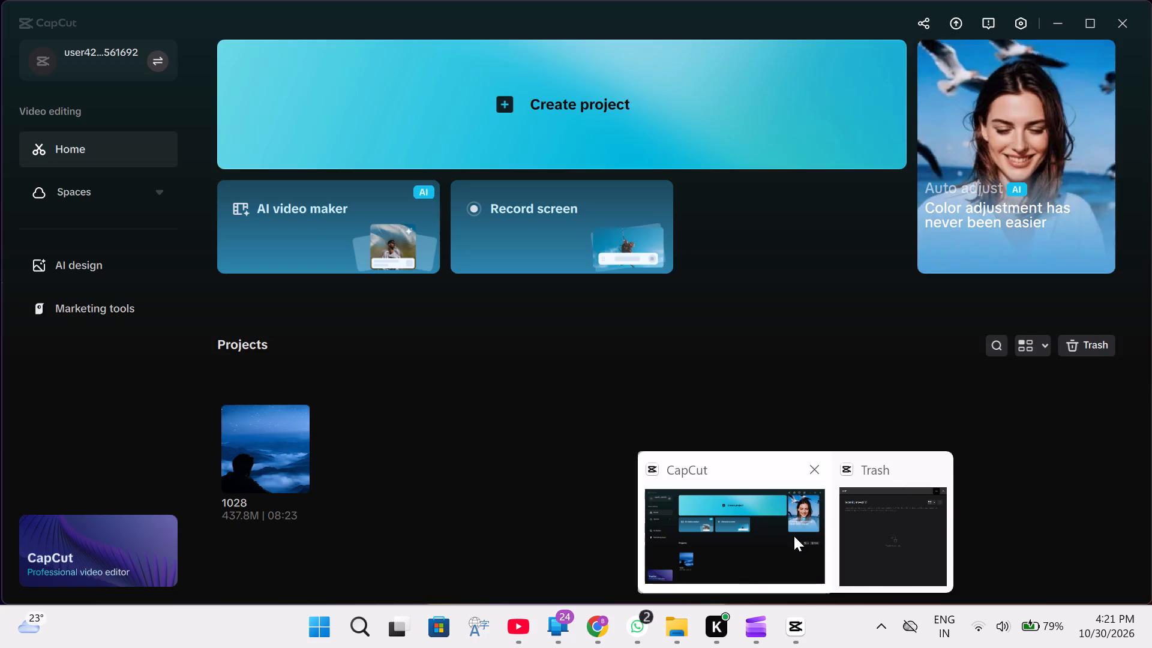
click(794, 536)
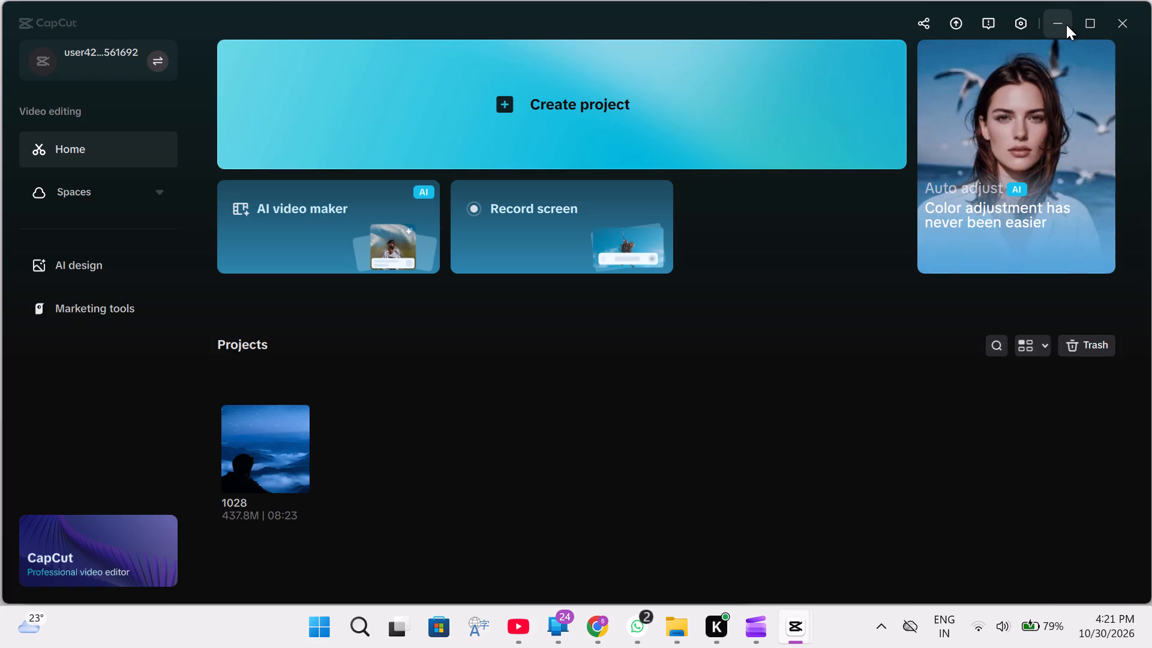
click(1066, 25)
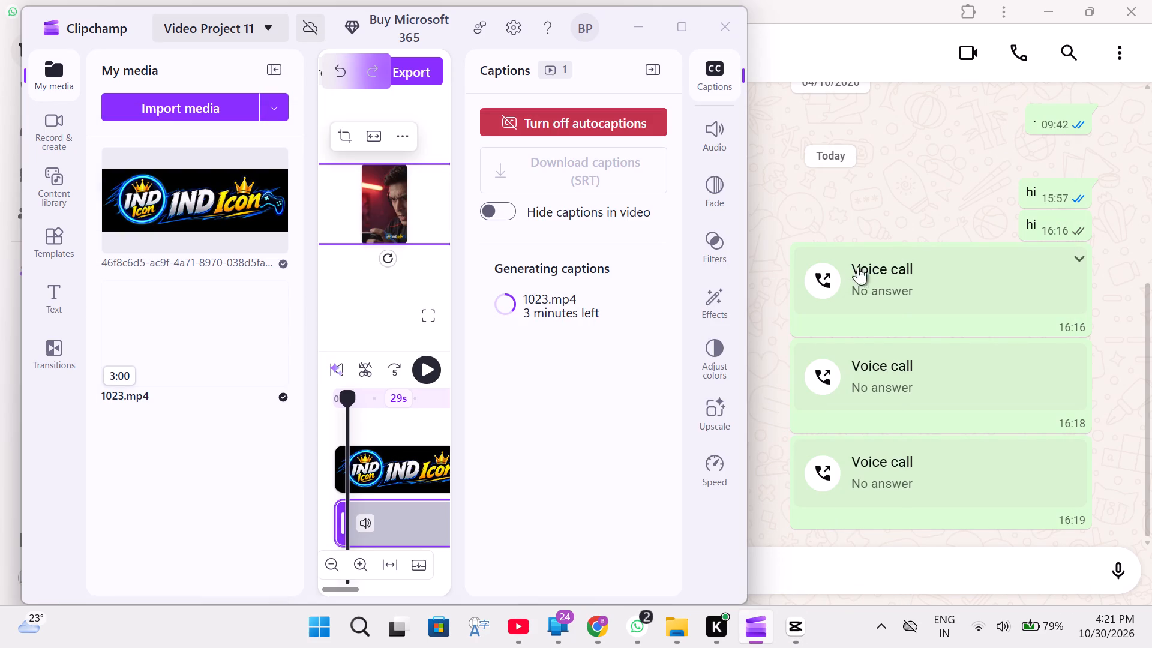
Play the start of the short in Clipchamp, maximize the editor window and return the playhead to 0:00.
scroll(553, 302, up, 2)
click(433, 371)
click(433, 371)
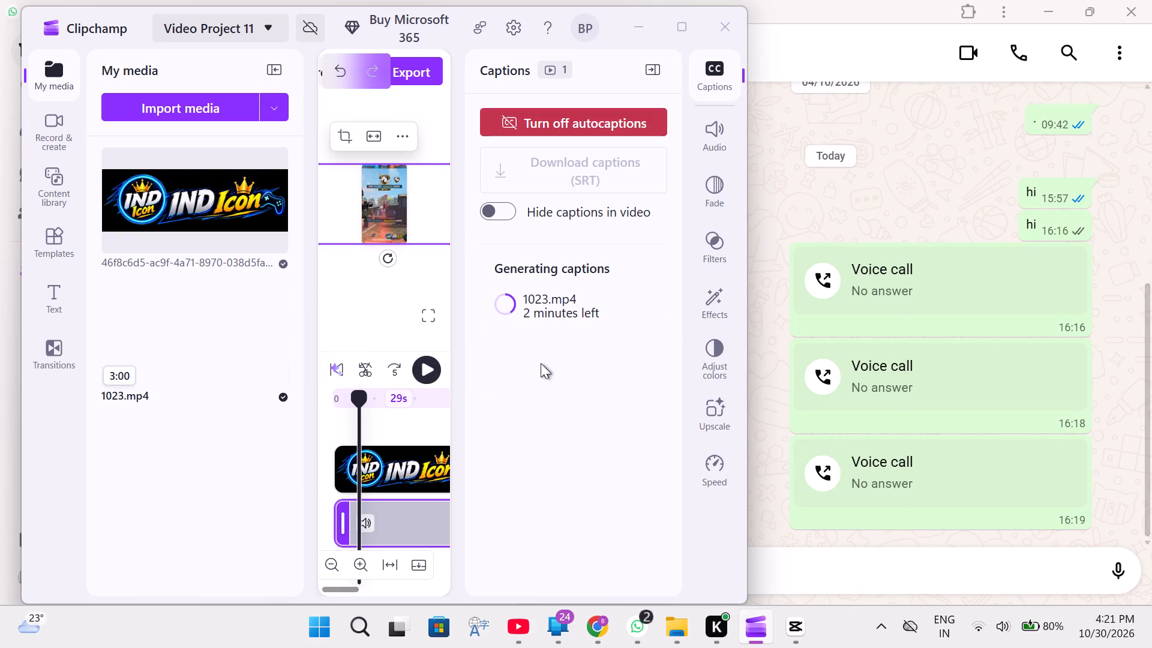
click(683, 20)
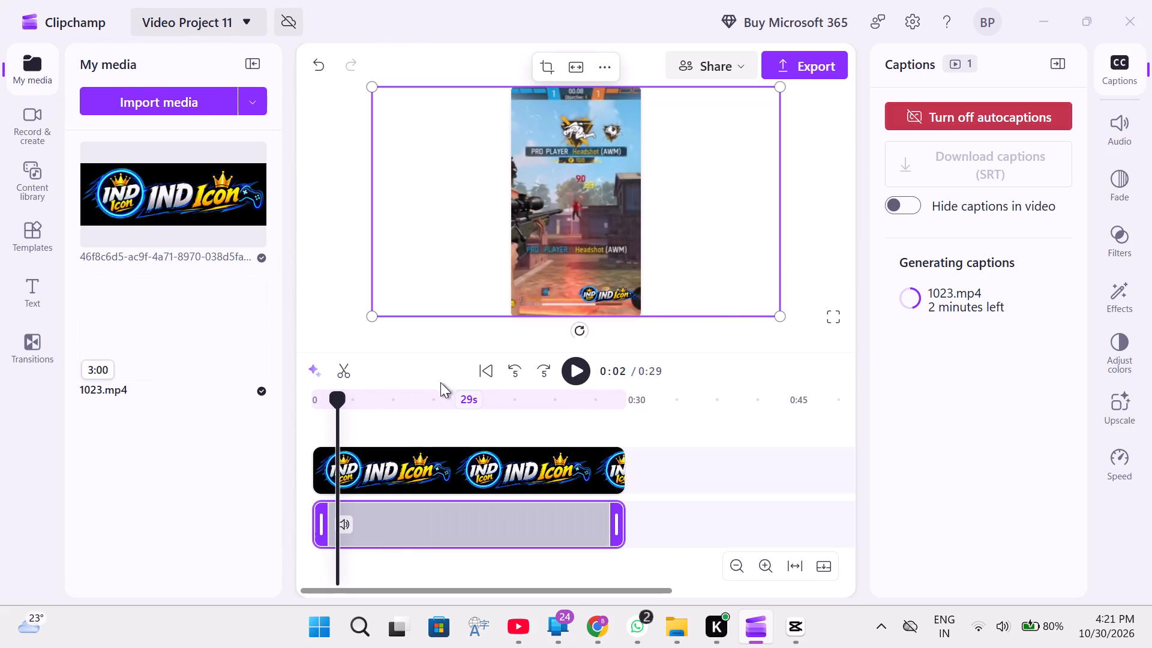
drag(335, 402, 294, 409)
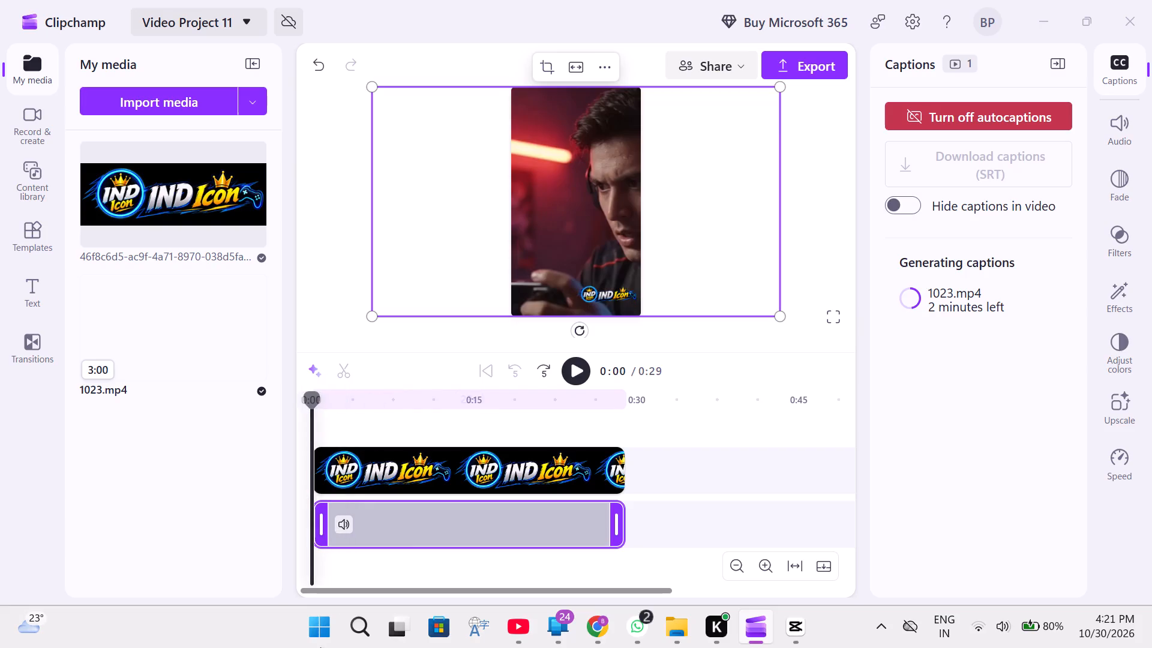
click(325, 635)
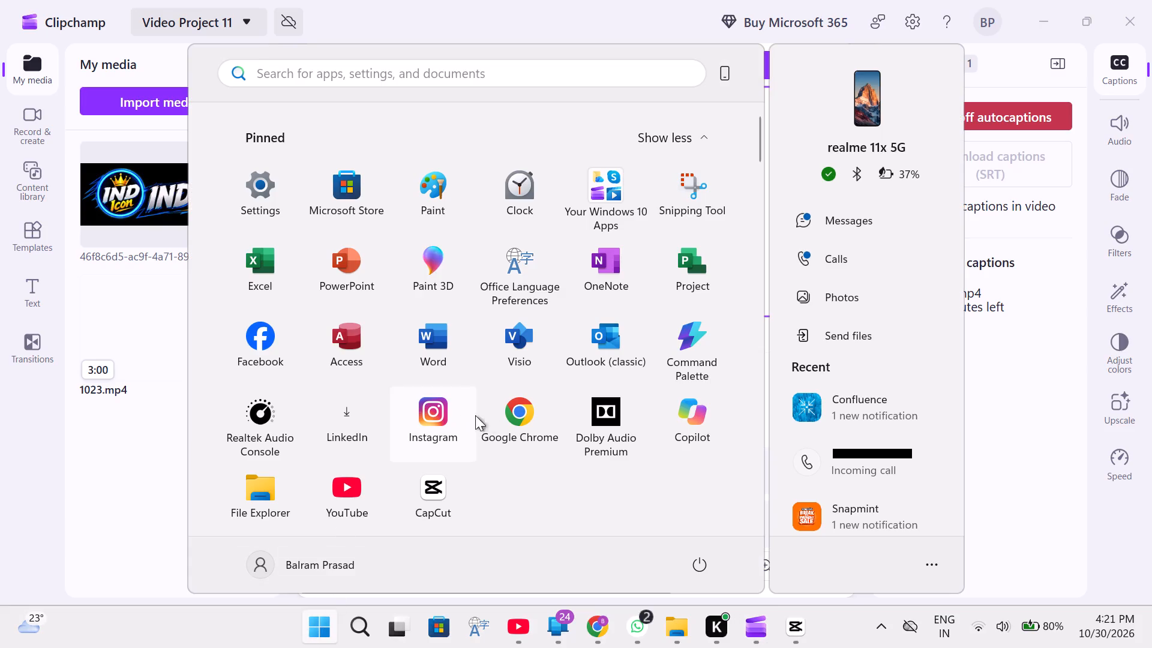
click(507, 418)
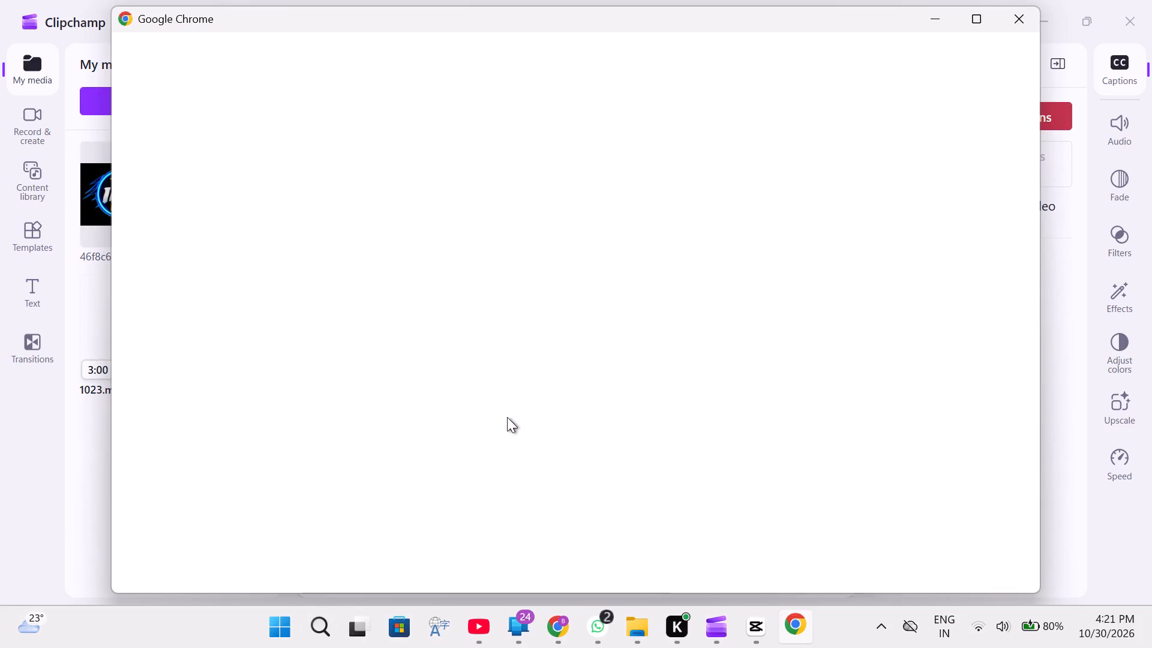
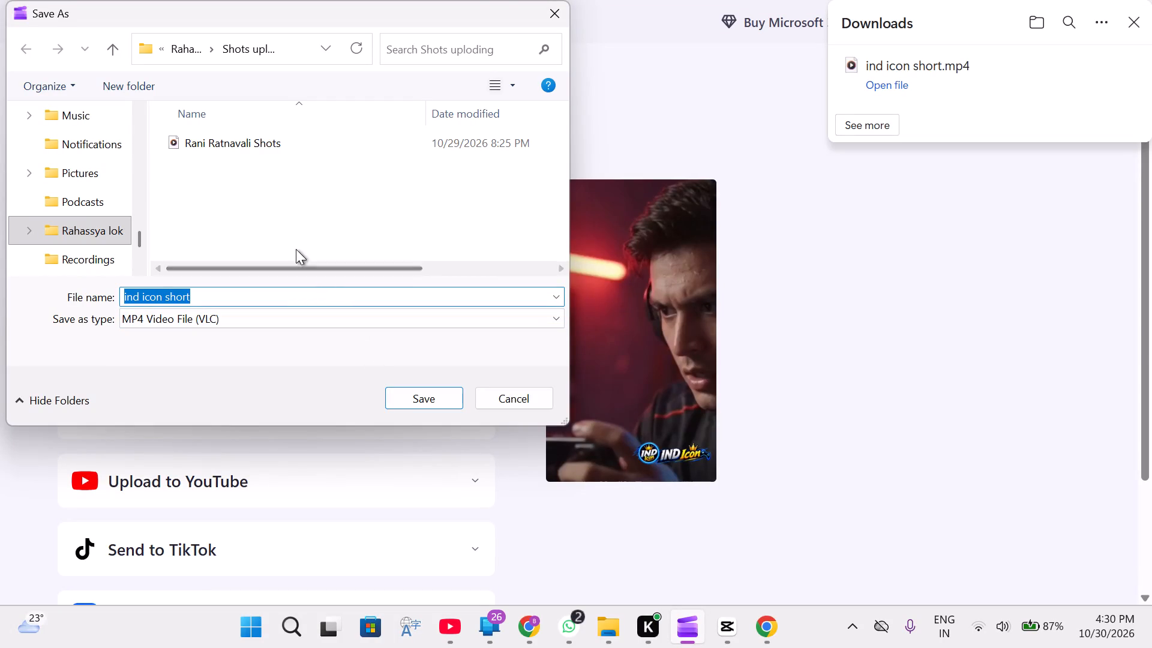
Save the exported video as "ind icon short" in the Rahassya lok folder on USB Drive (E:) and close the downloads list.
scroll(89, 216, down, 1)
click(86, 207)
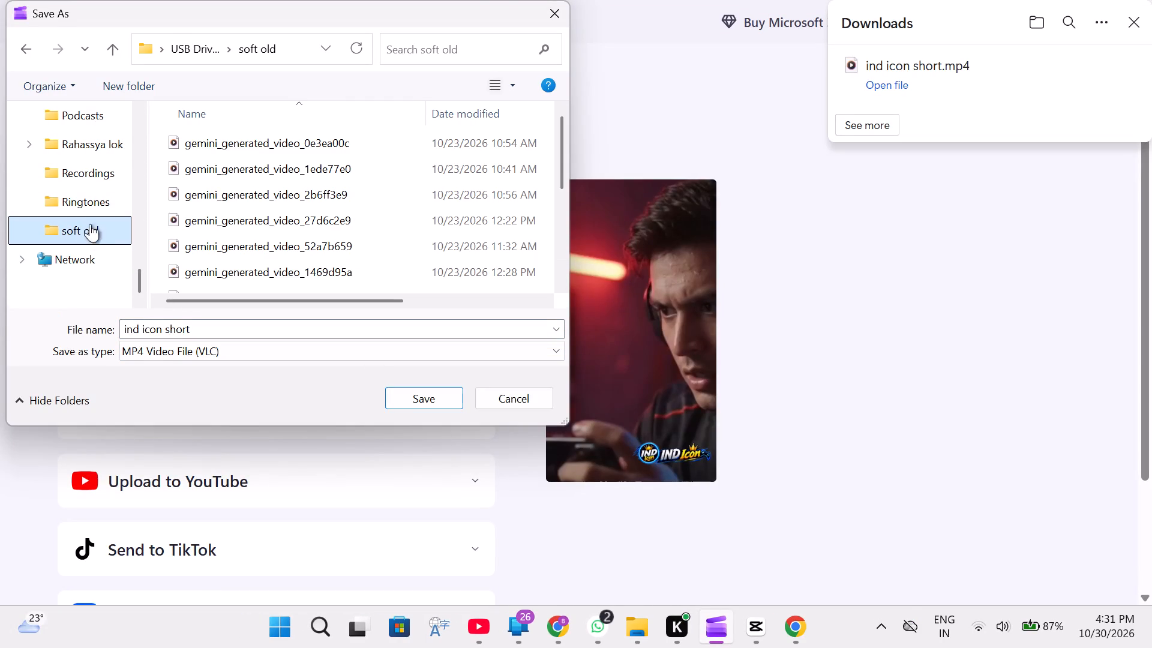
scroll(90, 241, down, 3)
scroll(89, 254, up, 4)
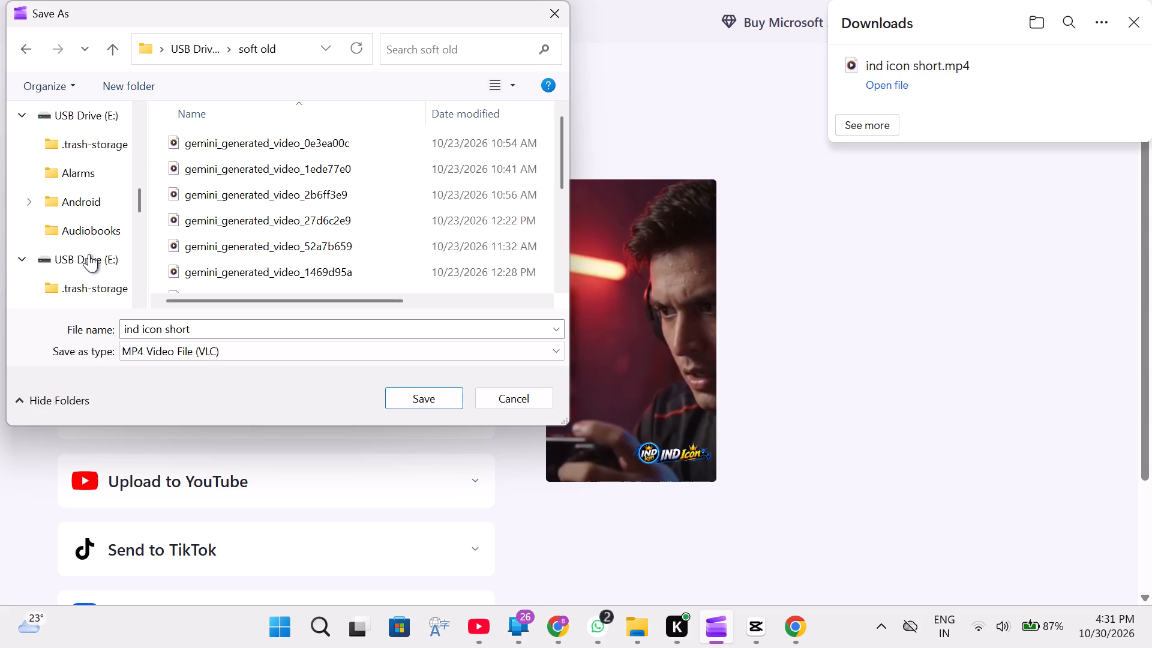
click(89, 250)
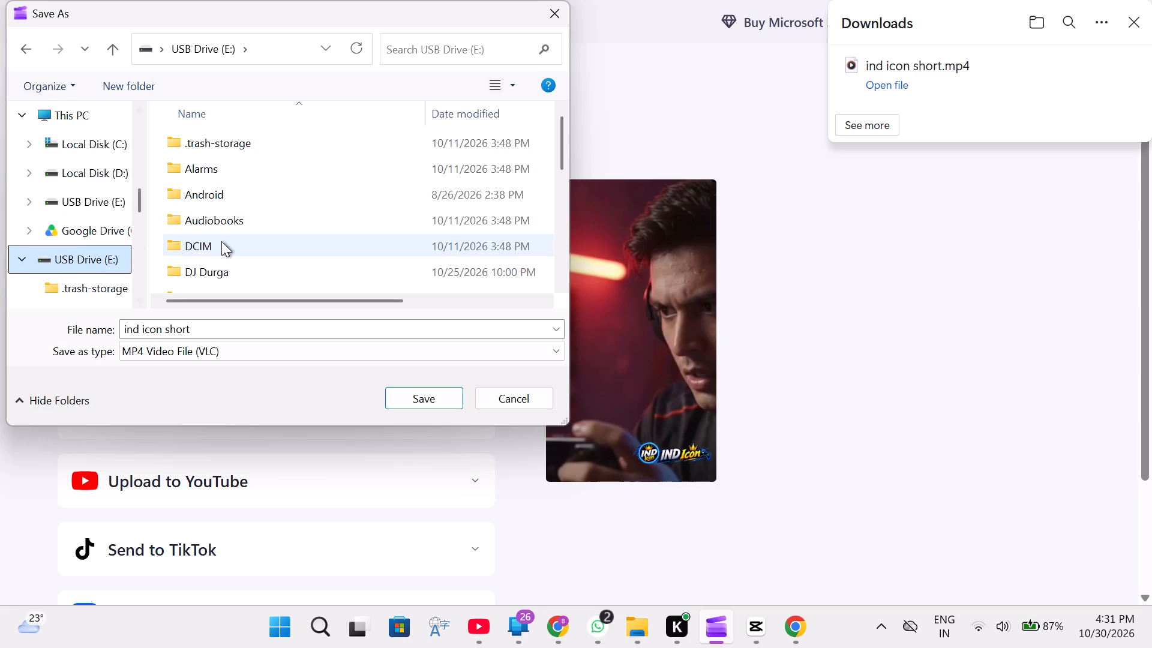
scroll(222, 241, up, 1)
scroll(246, 178, down, 3)
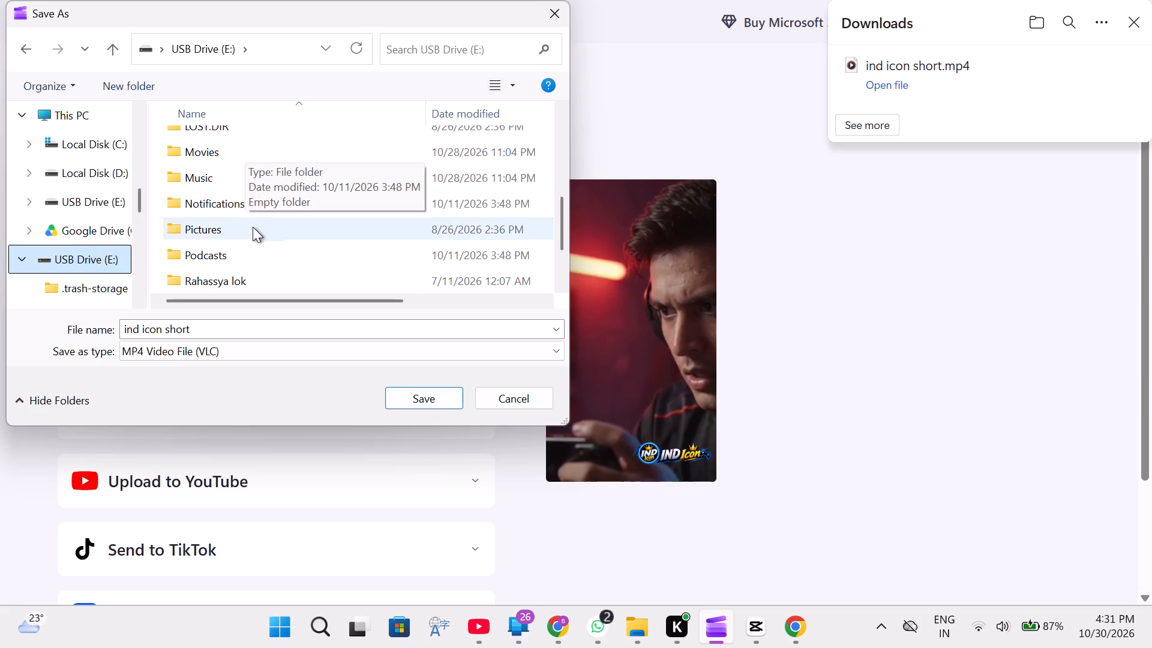
scroll(253, 227, down, 2)
double_click(253, 205)
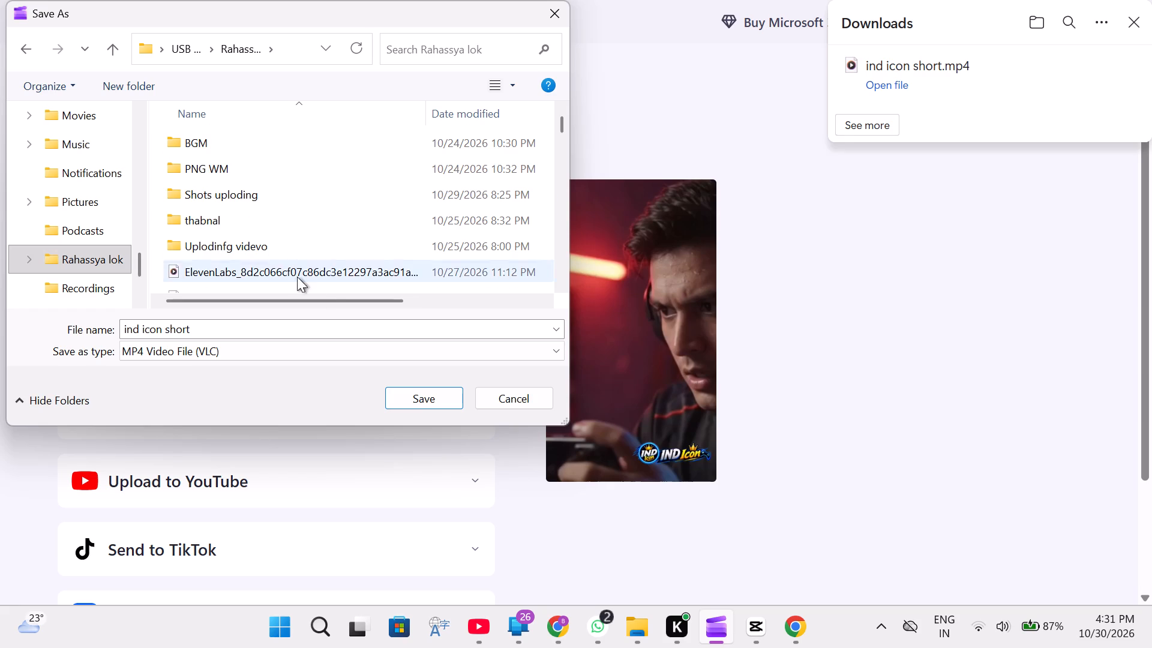
scroll(325, 278, down, 10)
scroll(378, 267, down, 3)
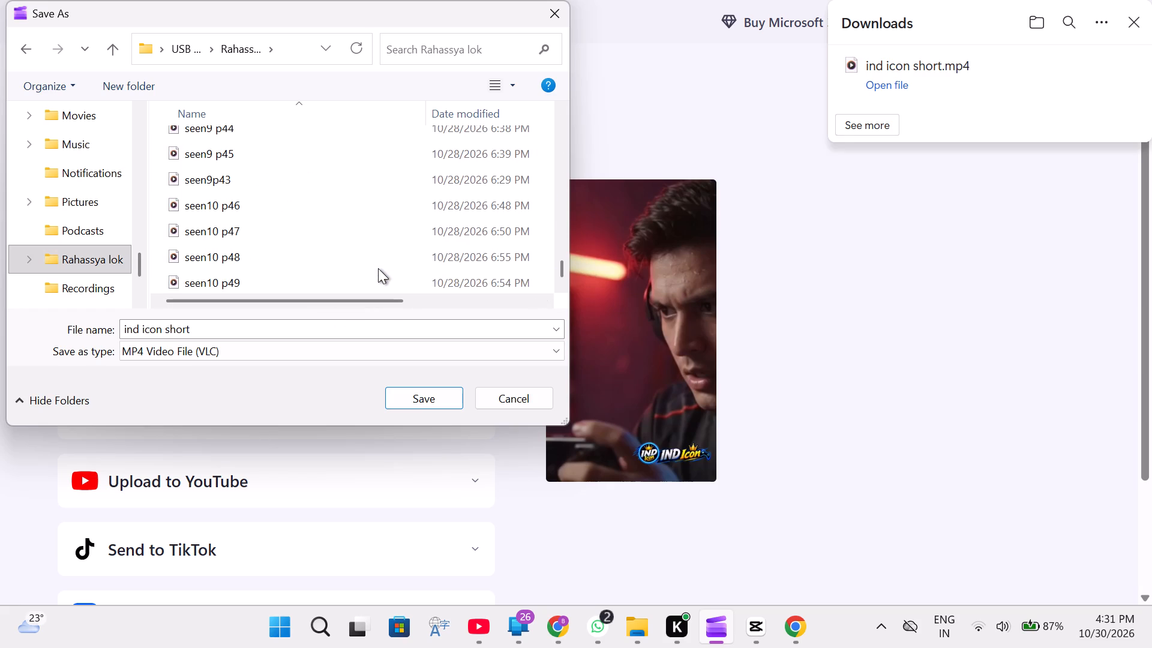
scroll(378, 268, down, 8)
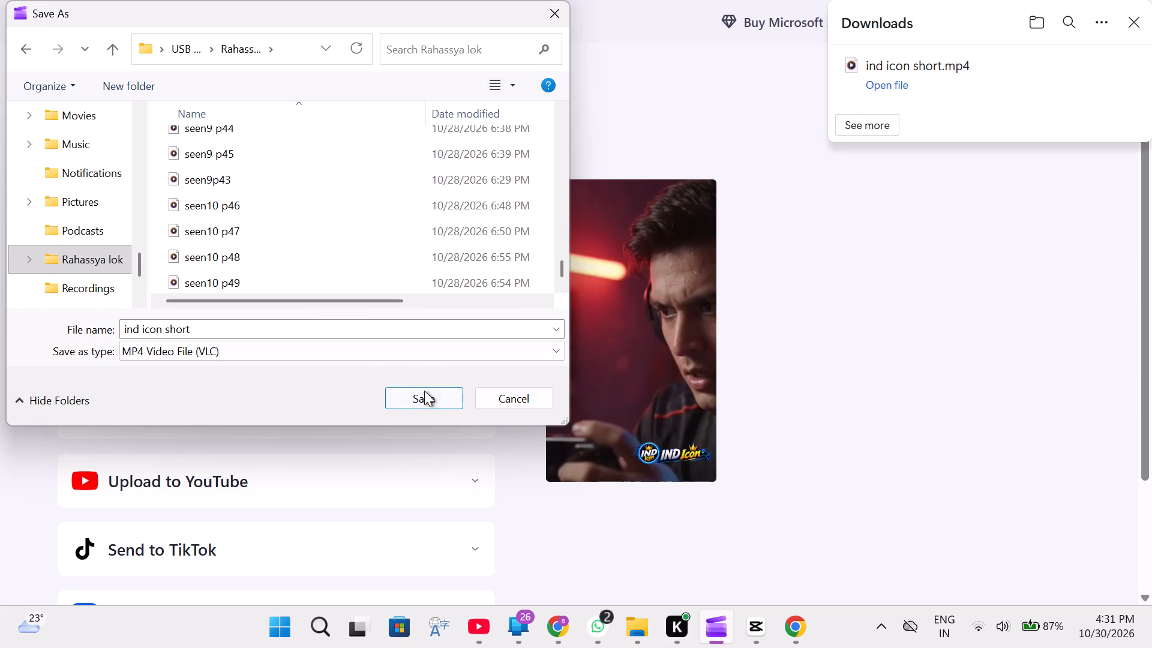
click(425, 391)
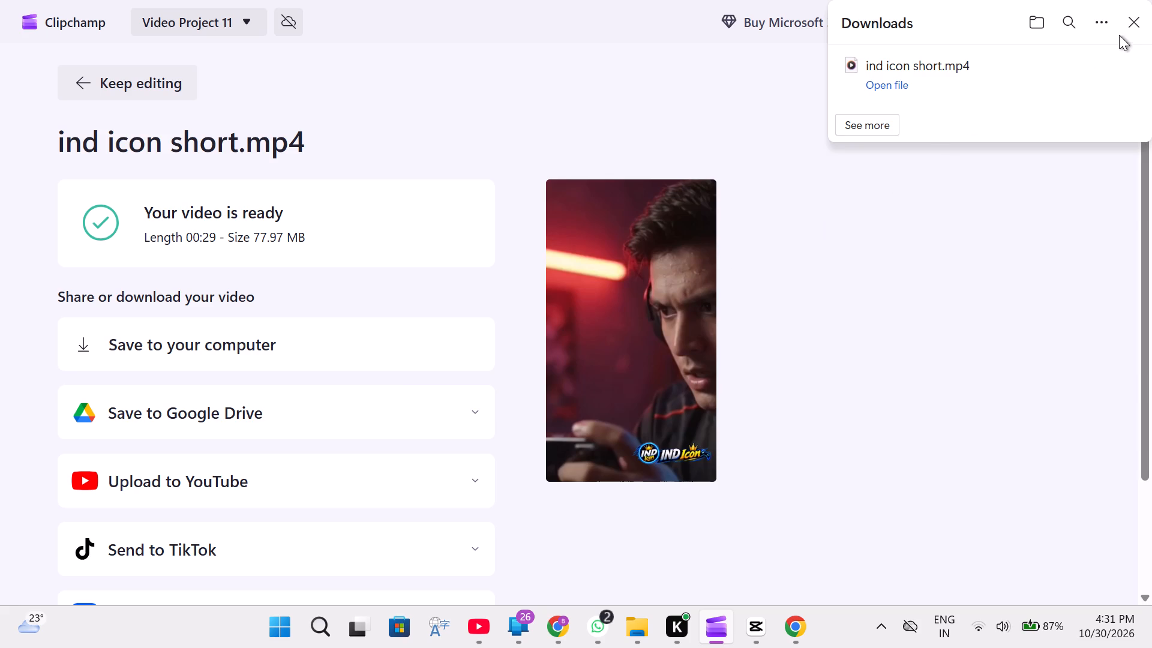
click(1130, 19)
click(1130, 20)
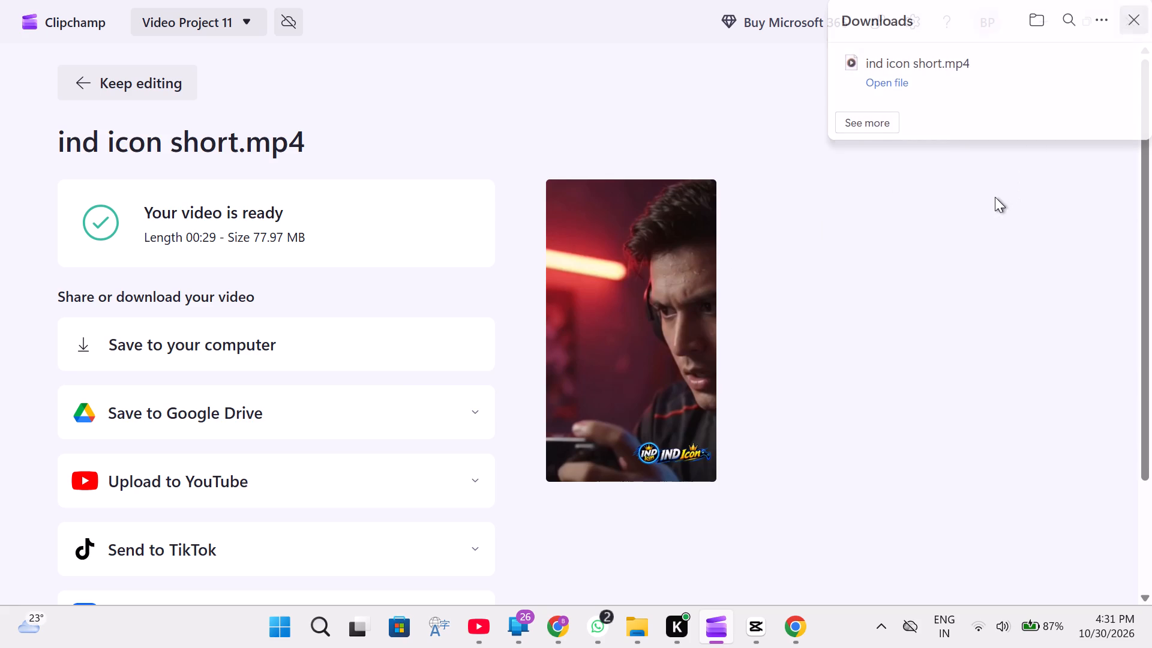